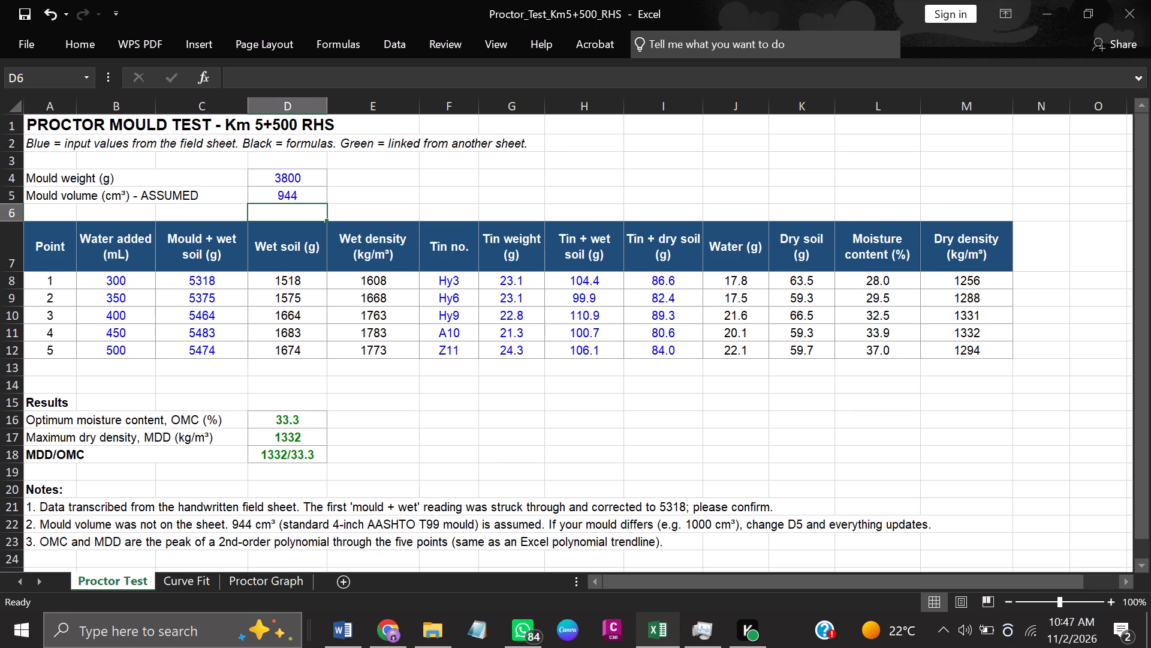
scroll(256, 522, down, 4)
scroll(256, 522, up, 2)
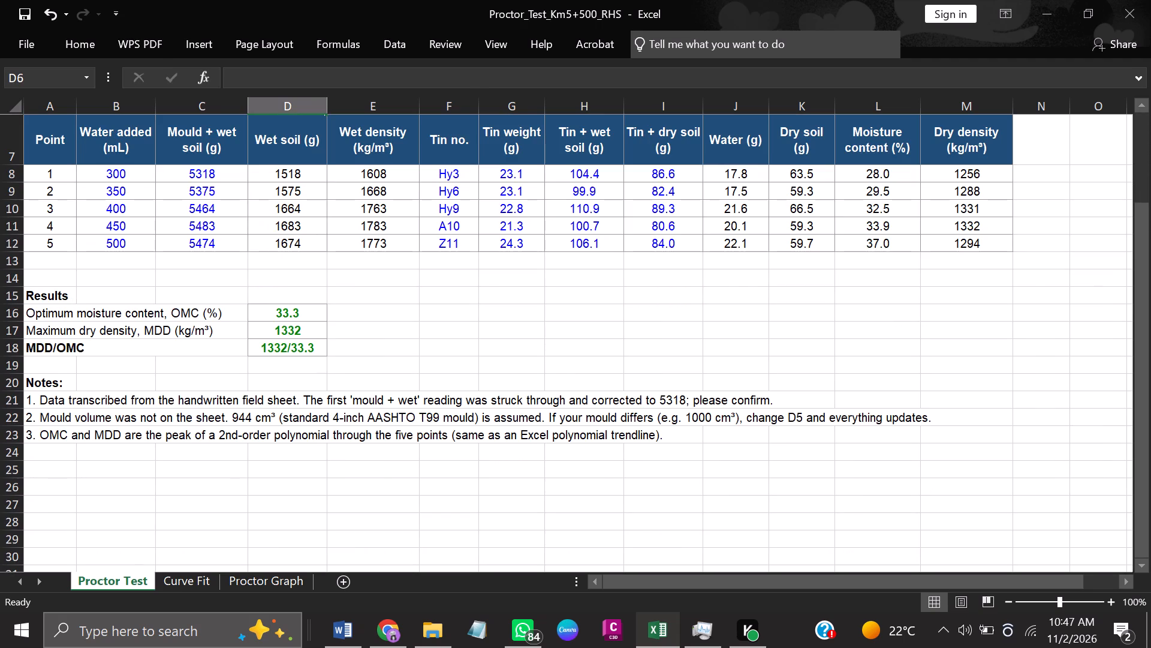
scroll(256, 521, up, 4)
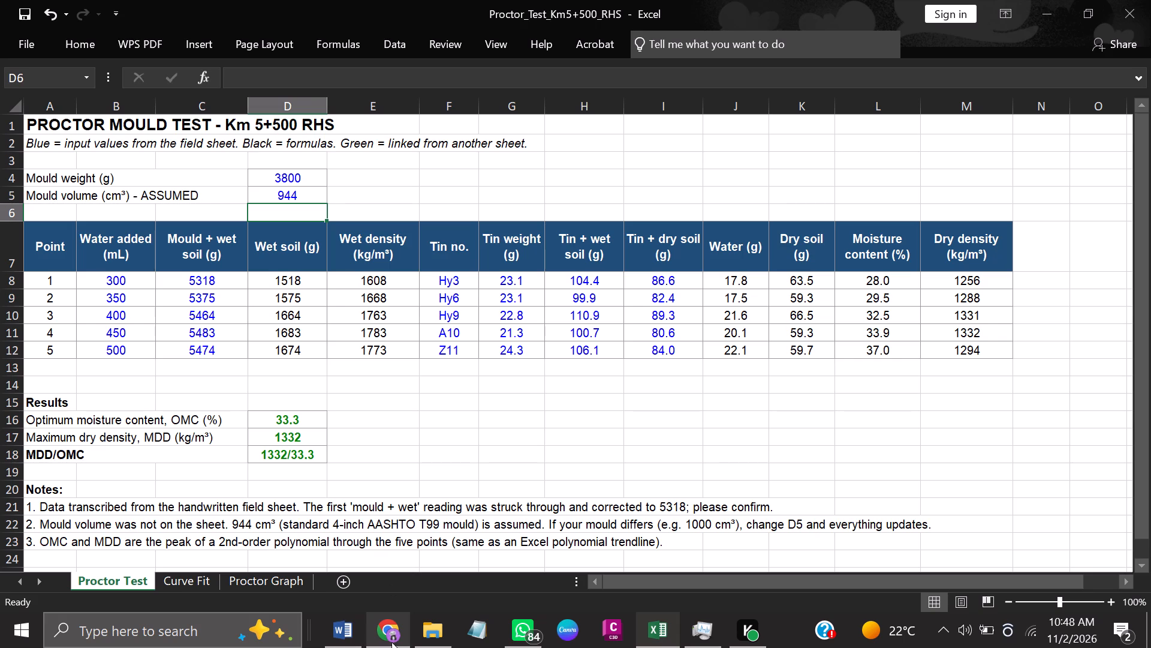
Open the Proctor_MDD_OMC workbook from Downloads, review its calculations and compaction curve, and return to the Proctor_Test_Km5+500_RHS workbook.
click(429, 631)
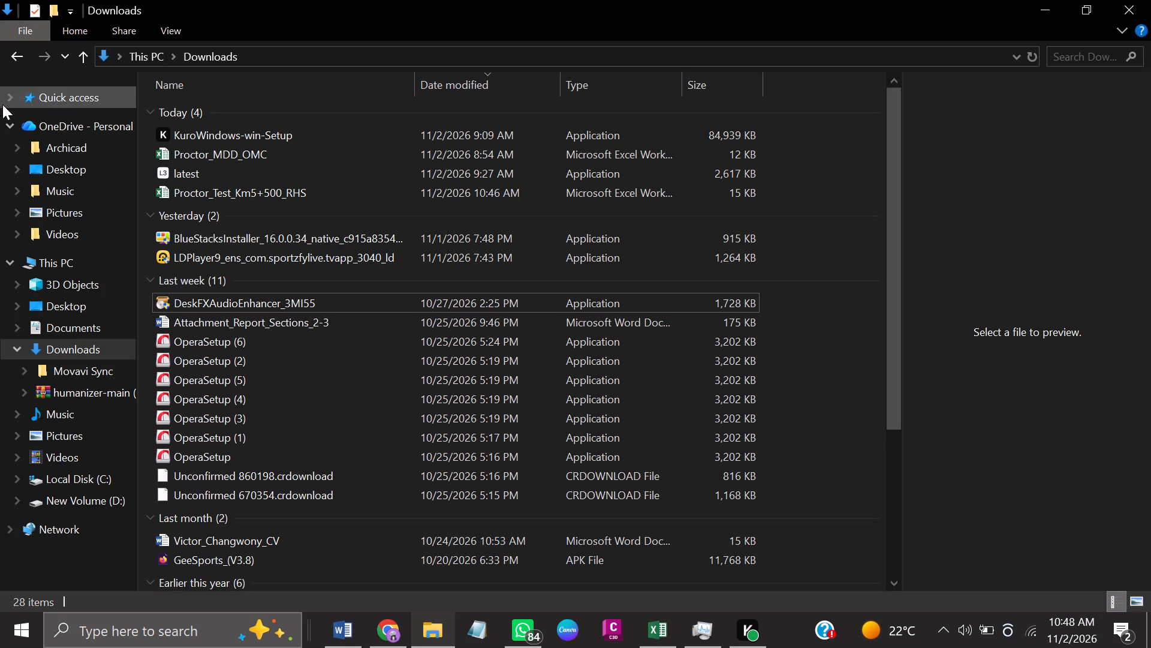
scroll(77, 274, up, 6)
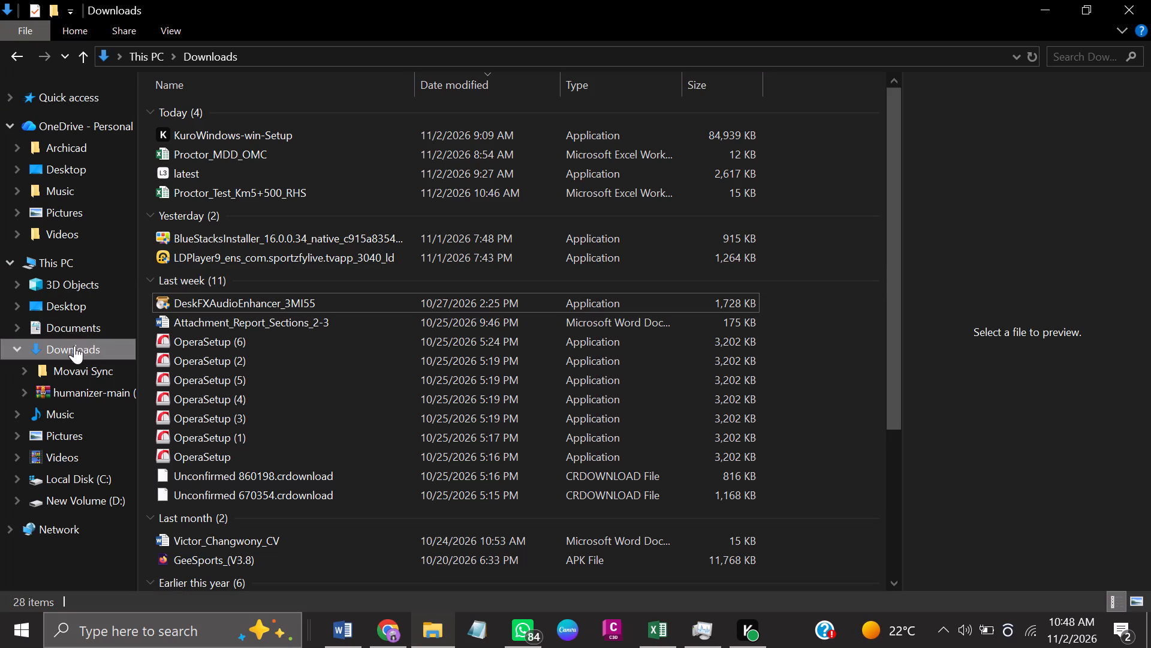
double_click(74, 343)
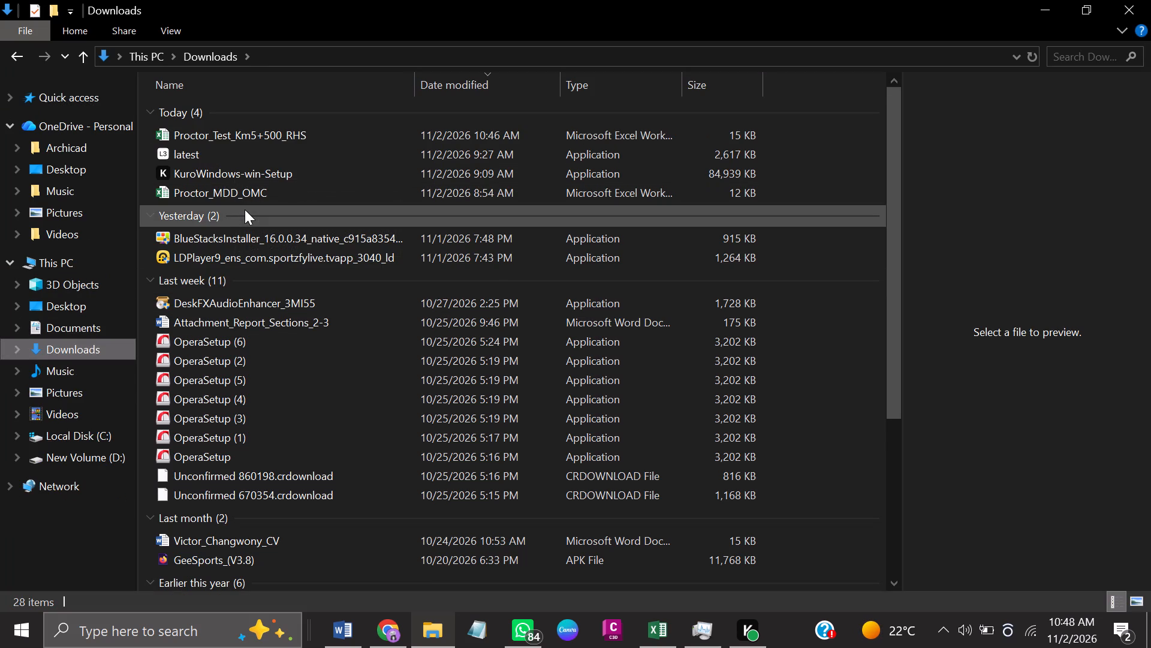
double_click(253, 191)
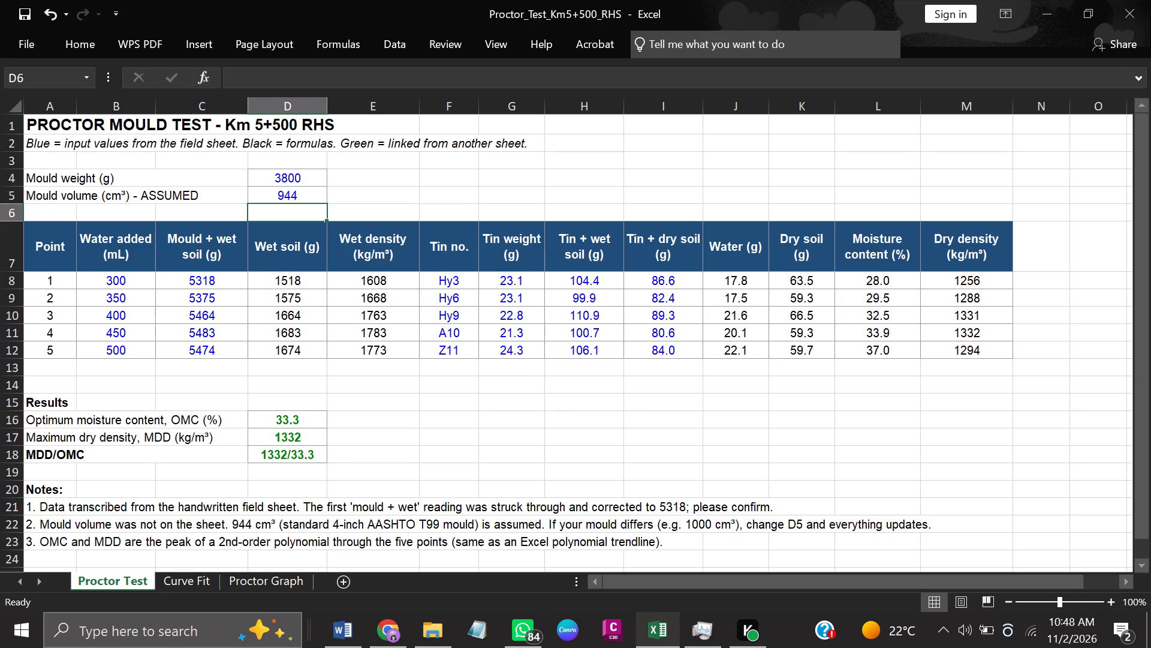
scroll(432, 291, down, 4)
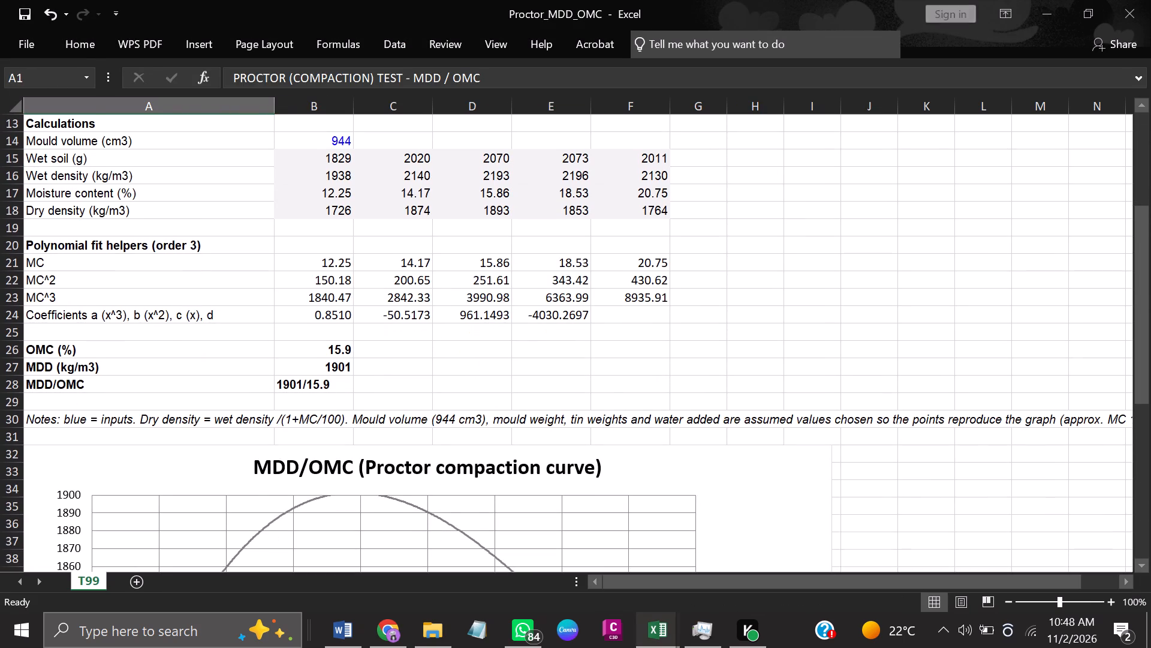
scroll(432, 292, down, 2)
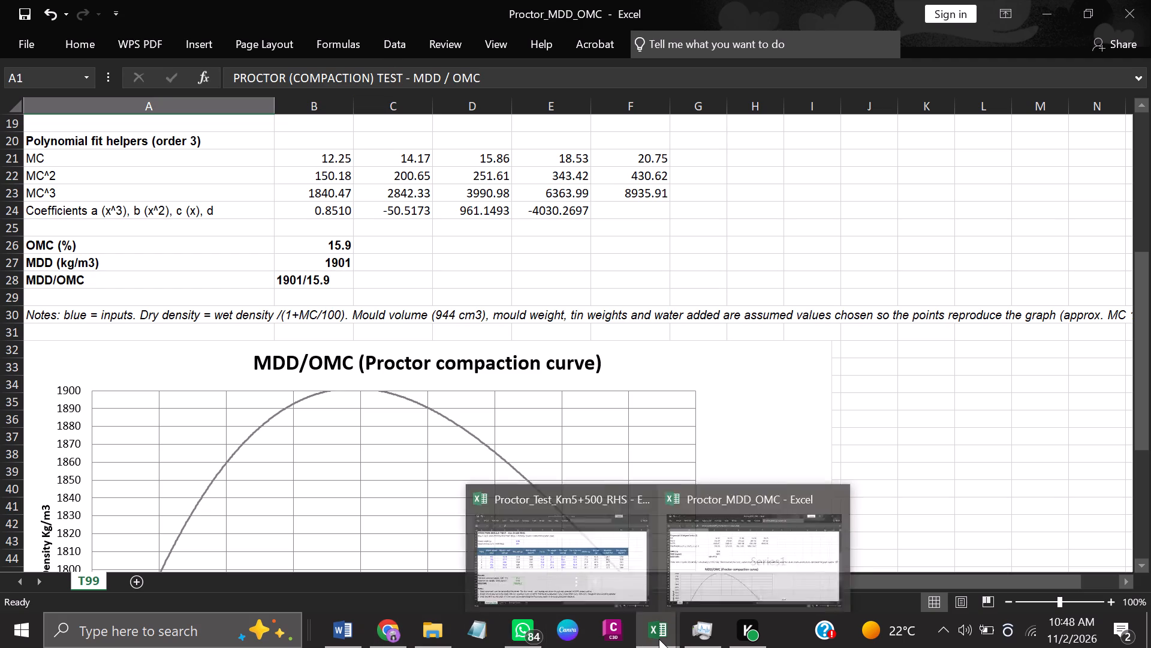
click(545, 578)
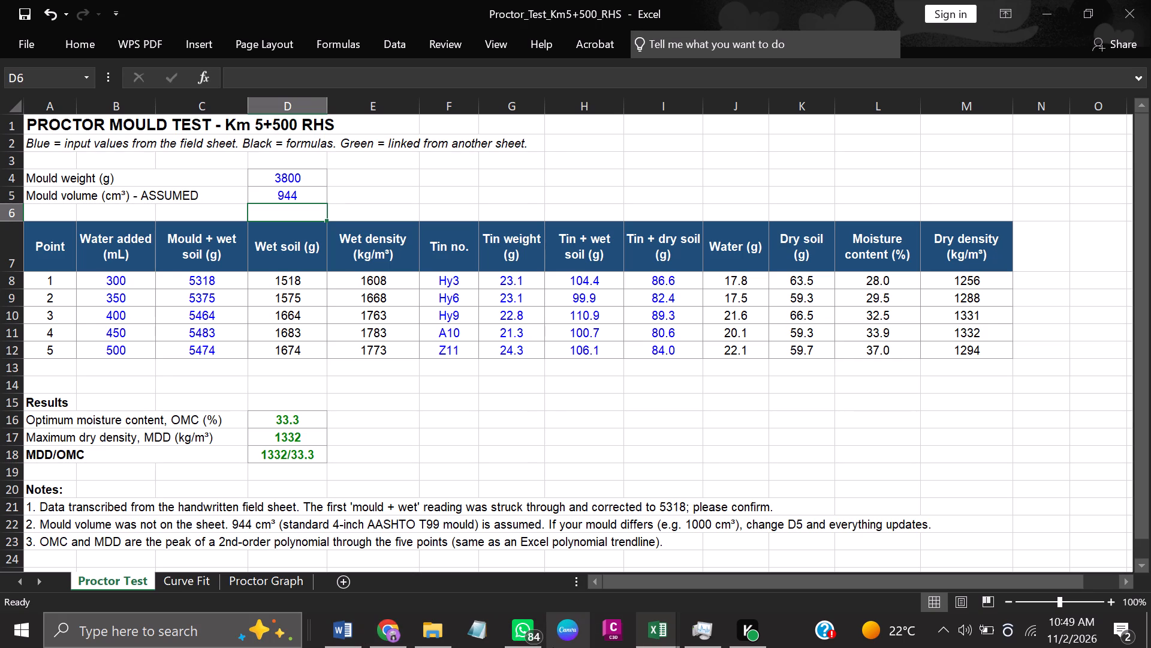
Switch to the INDUSTRIAL ATTACHMENT REPORT in Word and read through section 2.2.5 Compaction and the Proctor Test and the end of 2.2.4.
click(338, 641)
scroll(469, 341, up, 8)
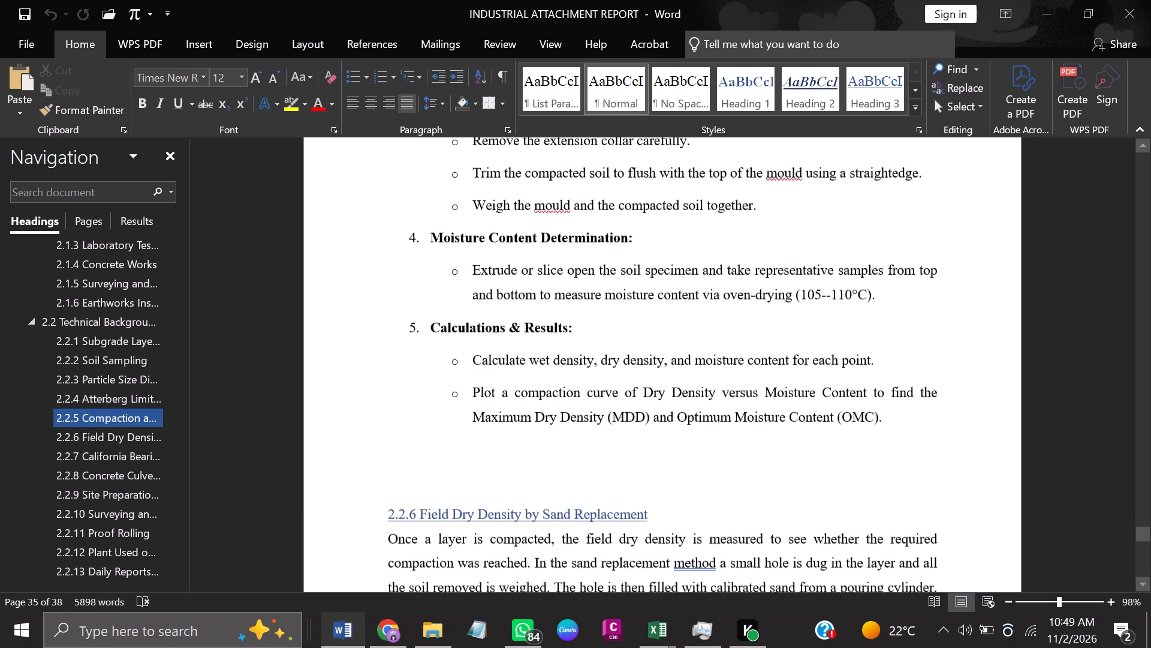
scroll(482, 341, up, 17)
scroll(484, 341, down, 1)
scroll(483, 337, up, 9)
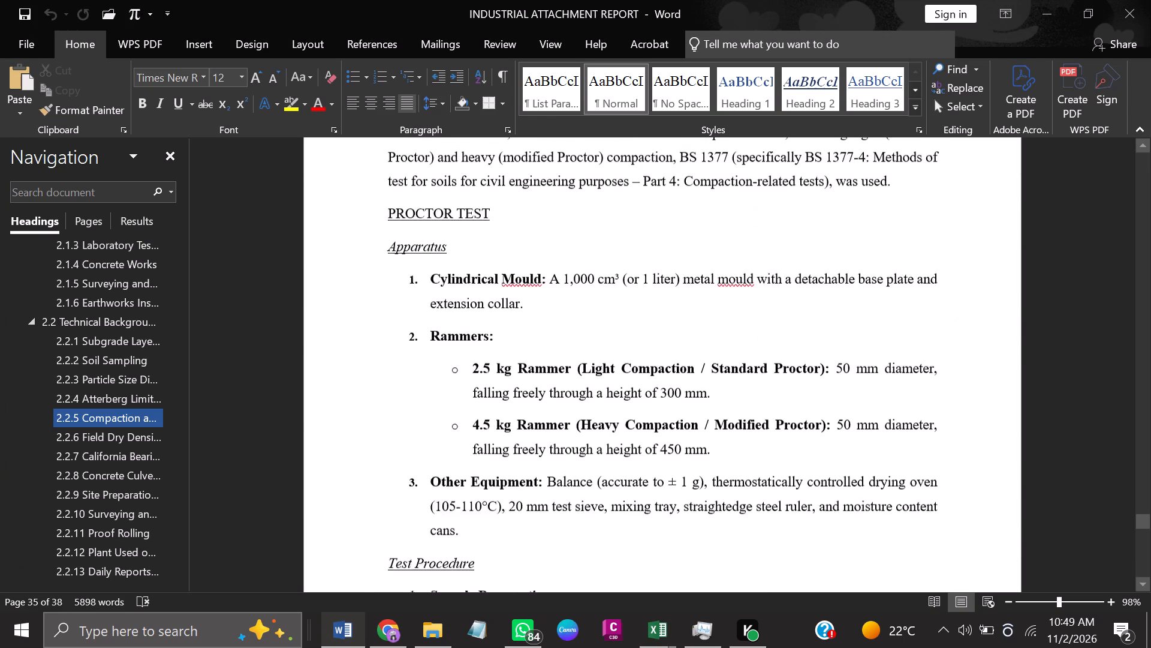
scroll(483, 337, up, 12)
scroll(483, 339, down, 5)
scroll(497, 350, up, 4)
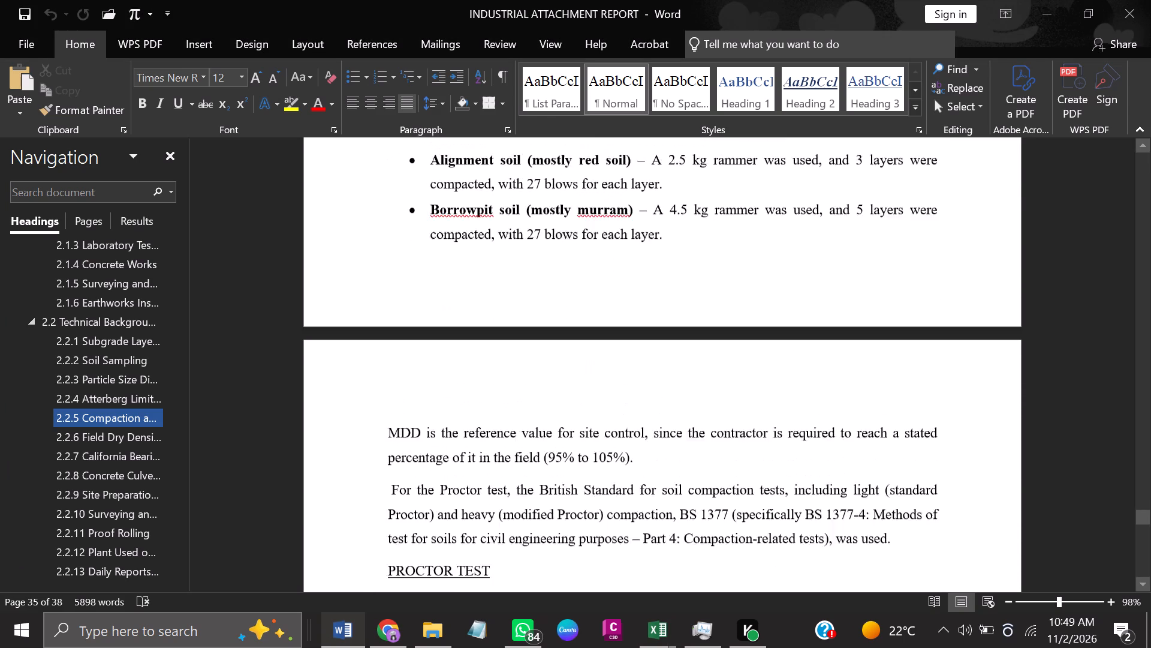
scroll(497, 350, up, 13)
scroll(497, 350, down, 1)
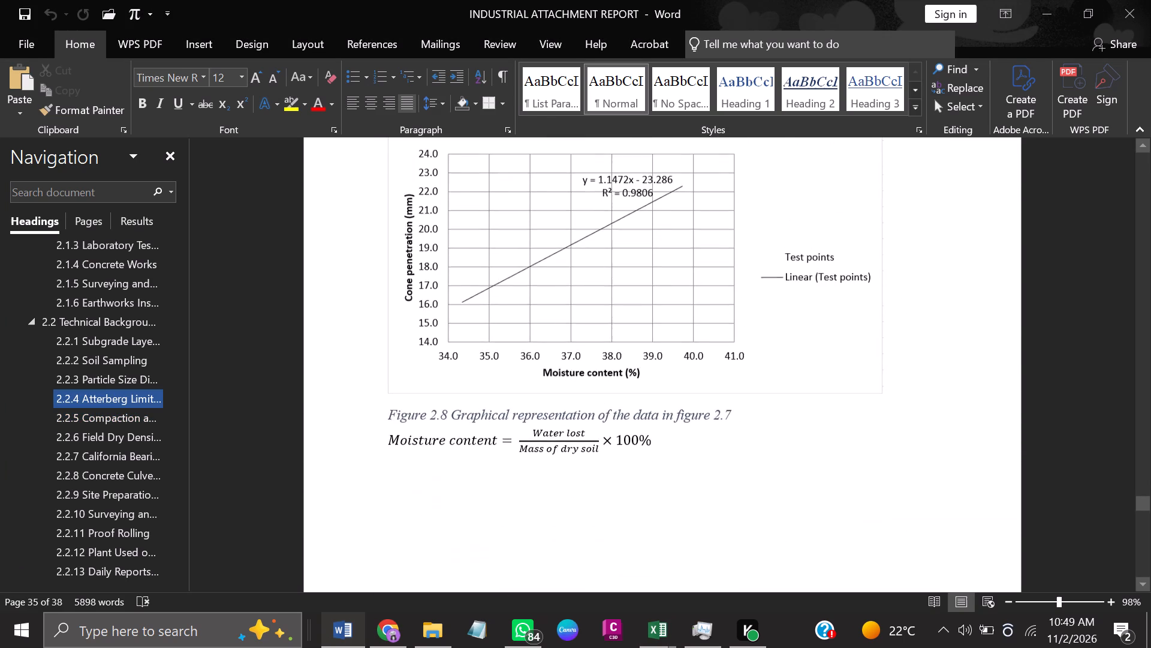
scroll(497, 350, down, 1)
scroll(920, 527, down, 5)
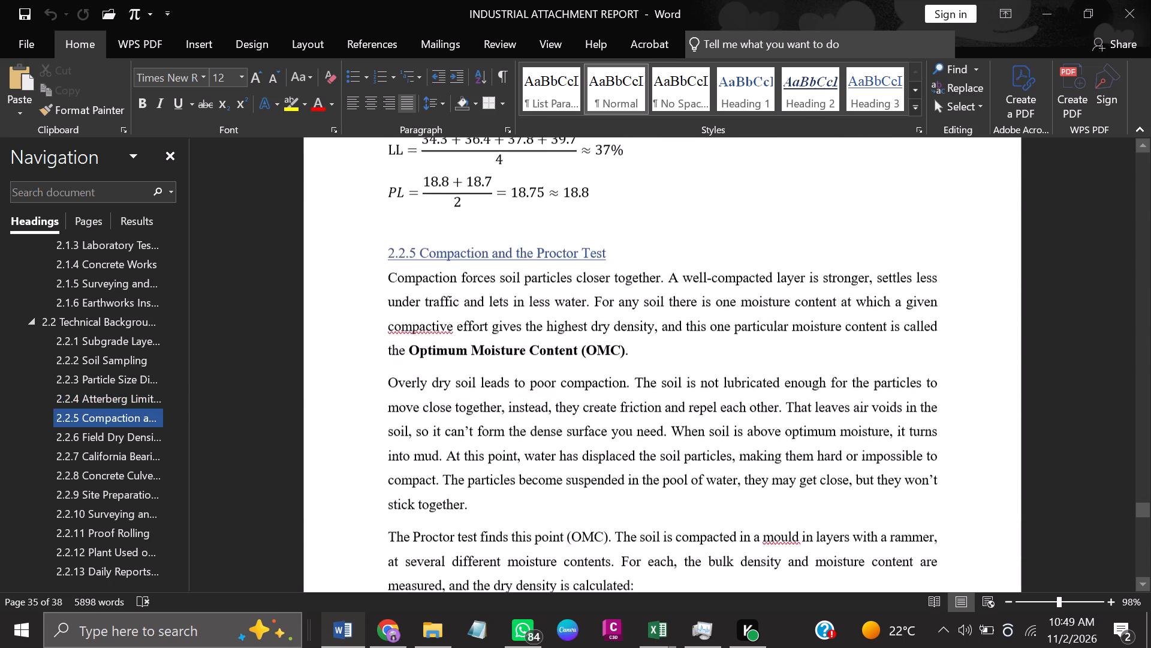
Insert a page break before the moisture content equation below the Figure 2.8 caption.
scroll(837, 505, up, 3)
scroll(788, 499, down, 1)
click(378, 298)
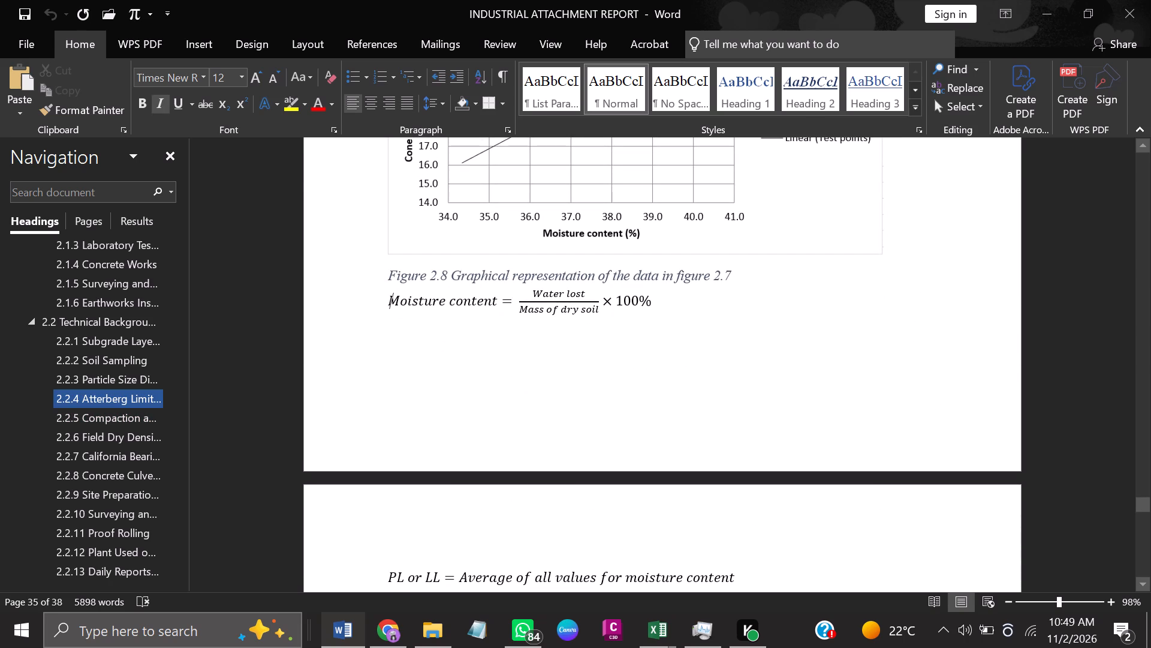
click(390, 301)
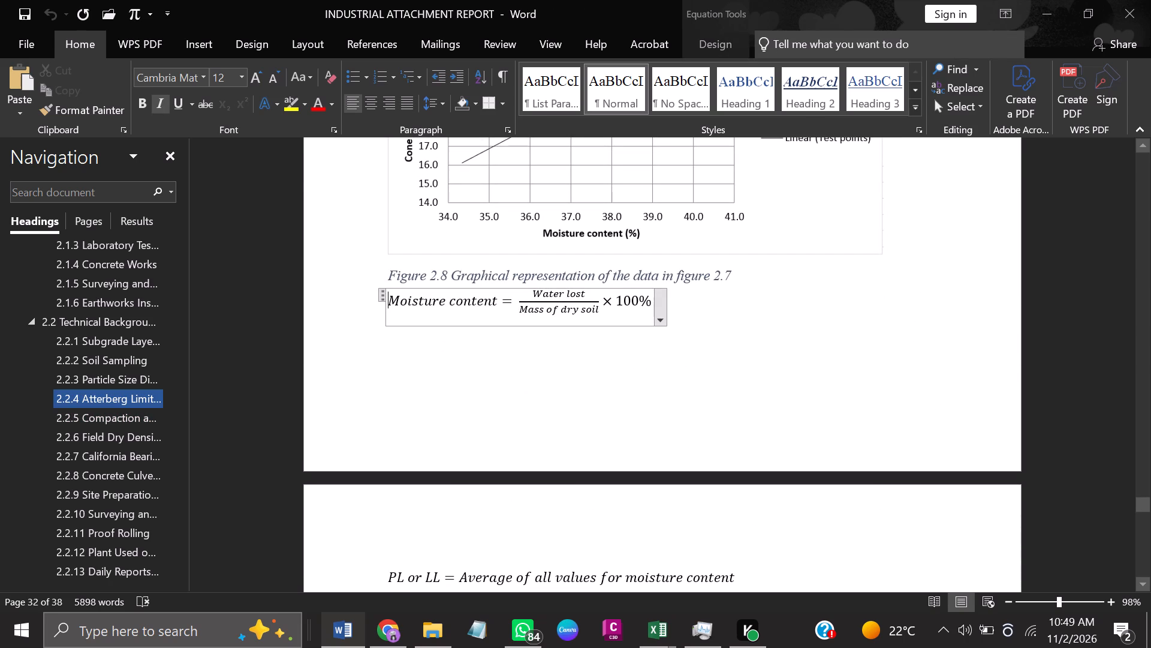
key(ctrl+Return)
scroll(481, 527, down, 2)
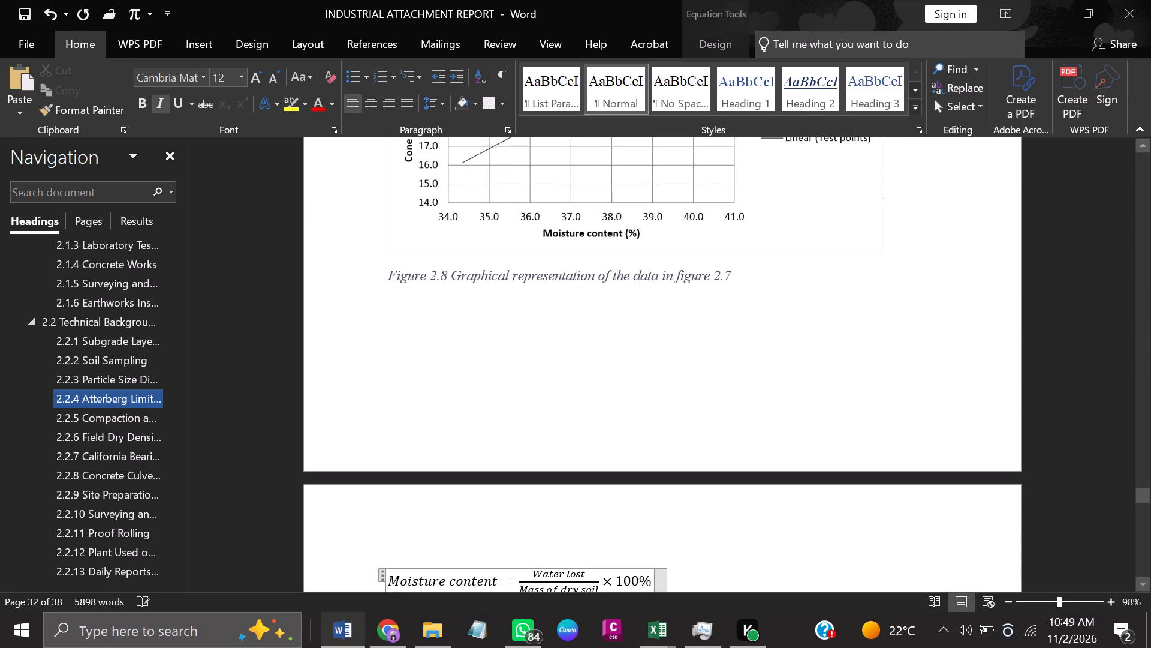
scroll(453, 518, up, 1)
scroll(453, 517, down, 14)
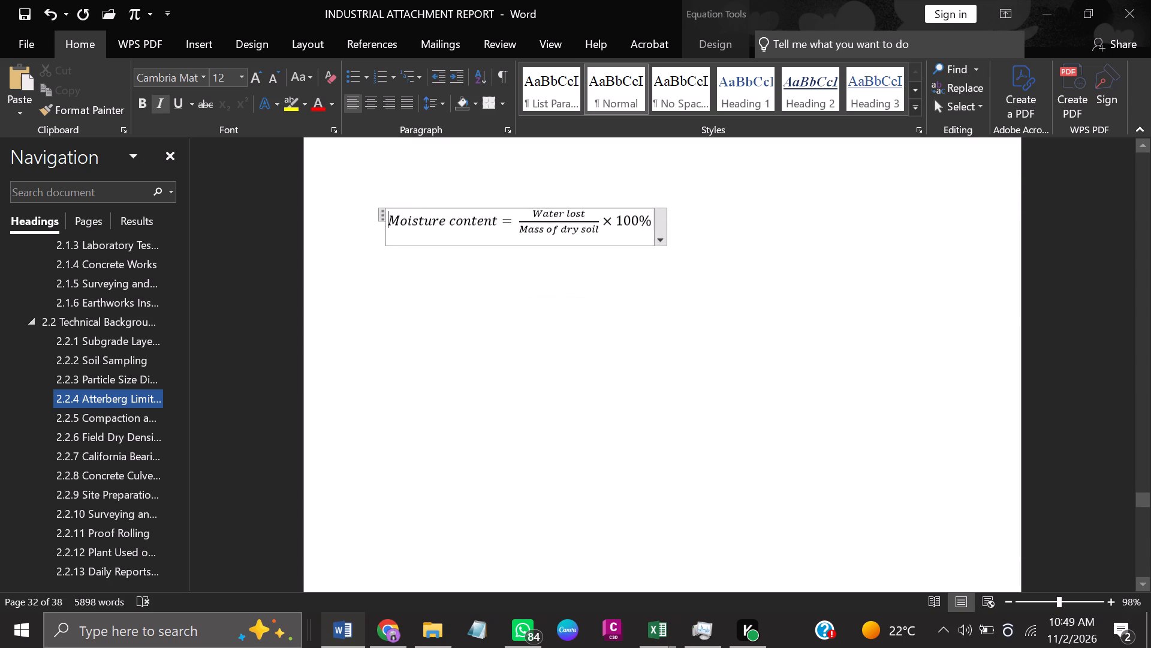
scroll(483, 502, down, 10)
scroll(506, 508, up, 10)
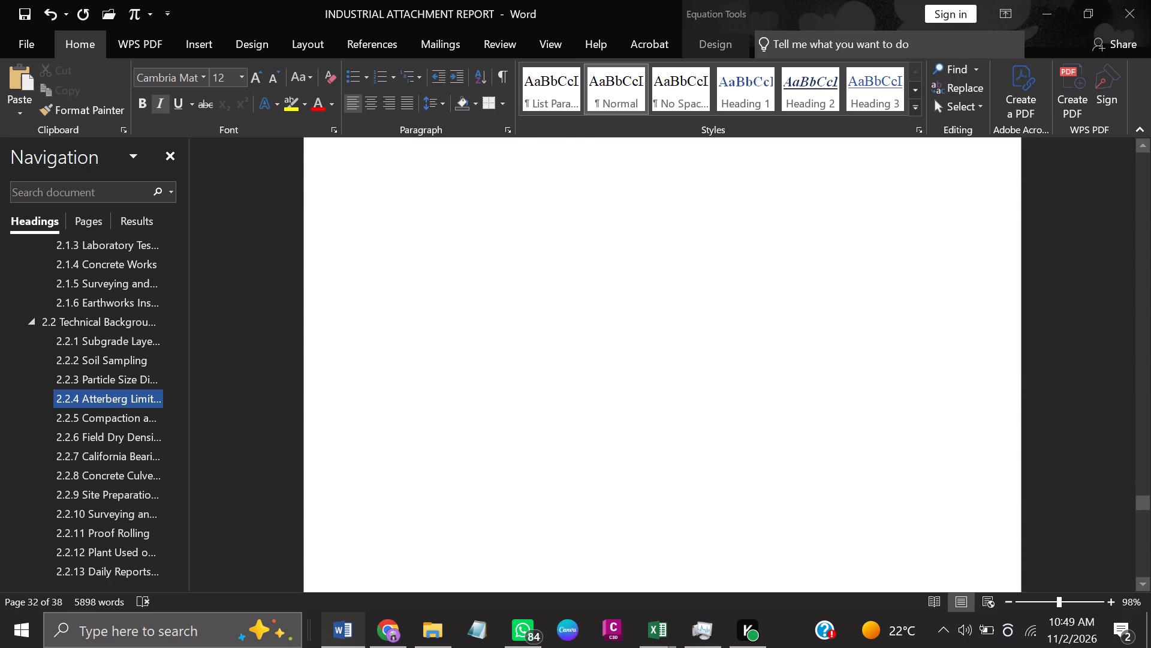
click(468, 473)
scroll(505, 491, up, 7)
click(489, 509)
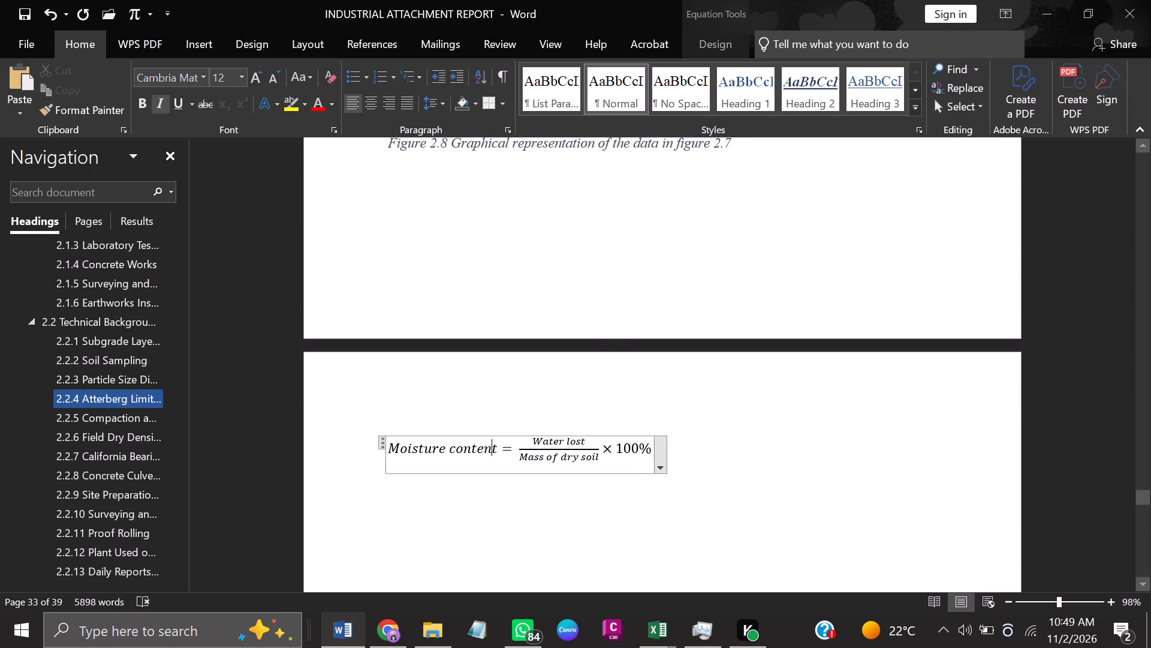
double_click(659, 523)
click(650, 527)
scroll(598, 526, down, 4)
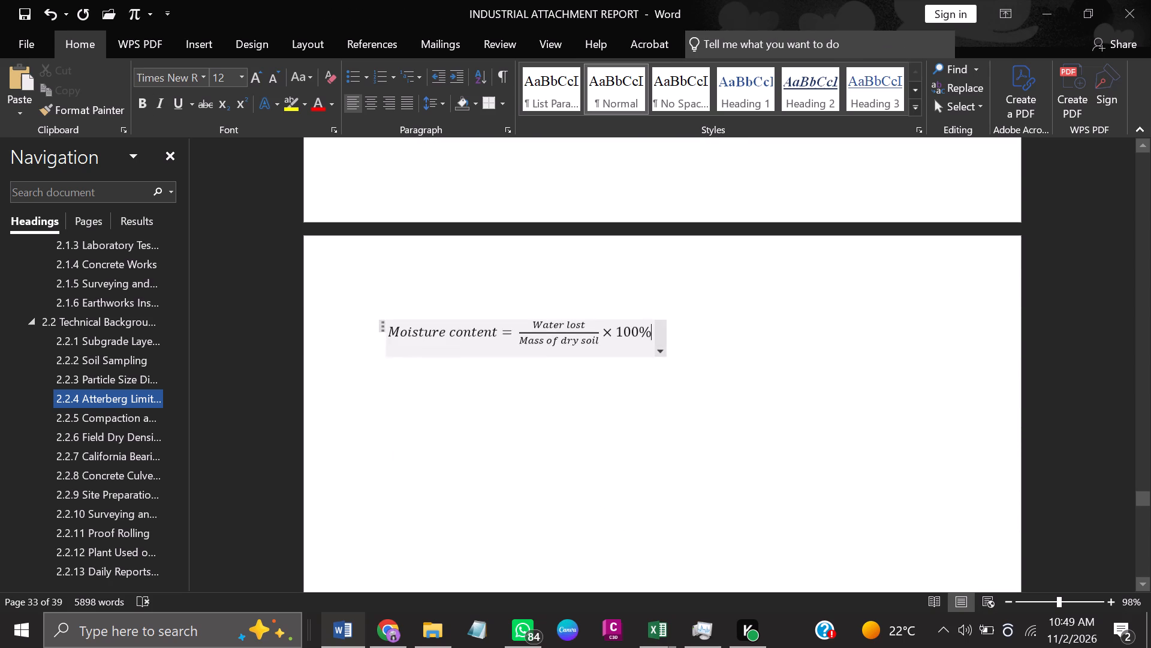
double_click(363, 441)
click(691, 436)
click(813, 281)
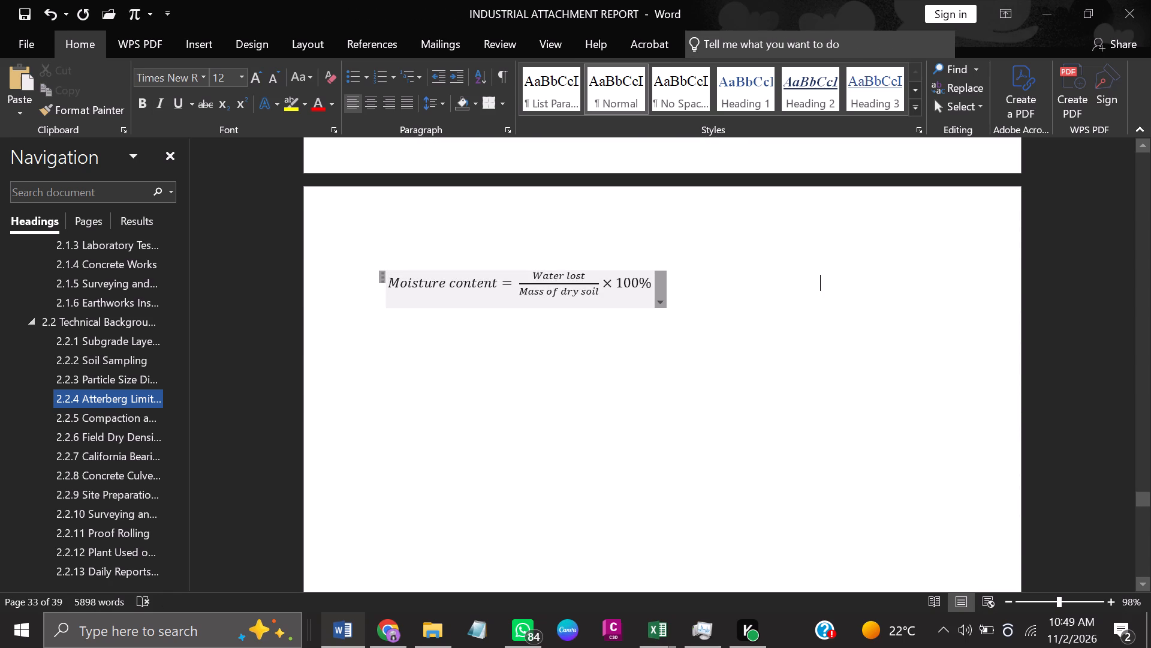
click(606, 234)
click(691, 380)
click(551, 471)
Remove the break before the "PL or LL" equation and place it on its own line directly below the moisture content equation.
scroll(551, 469, down, 5)
scroll(510, 408, down, 15)
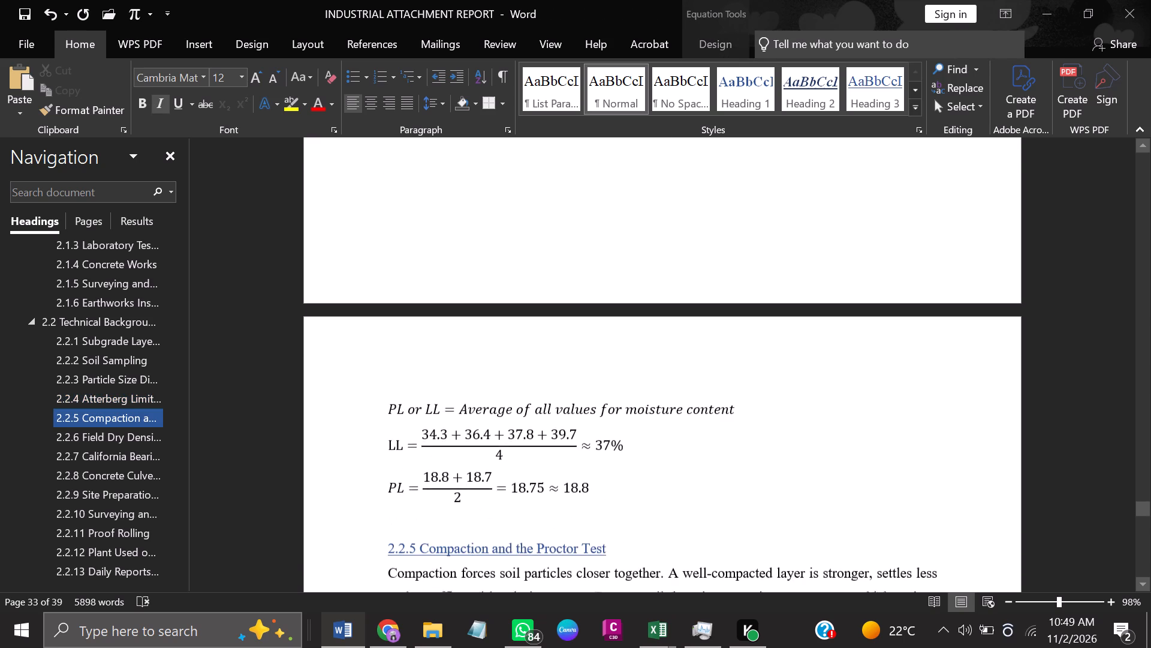
click(338, 419)
click(399, 385)
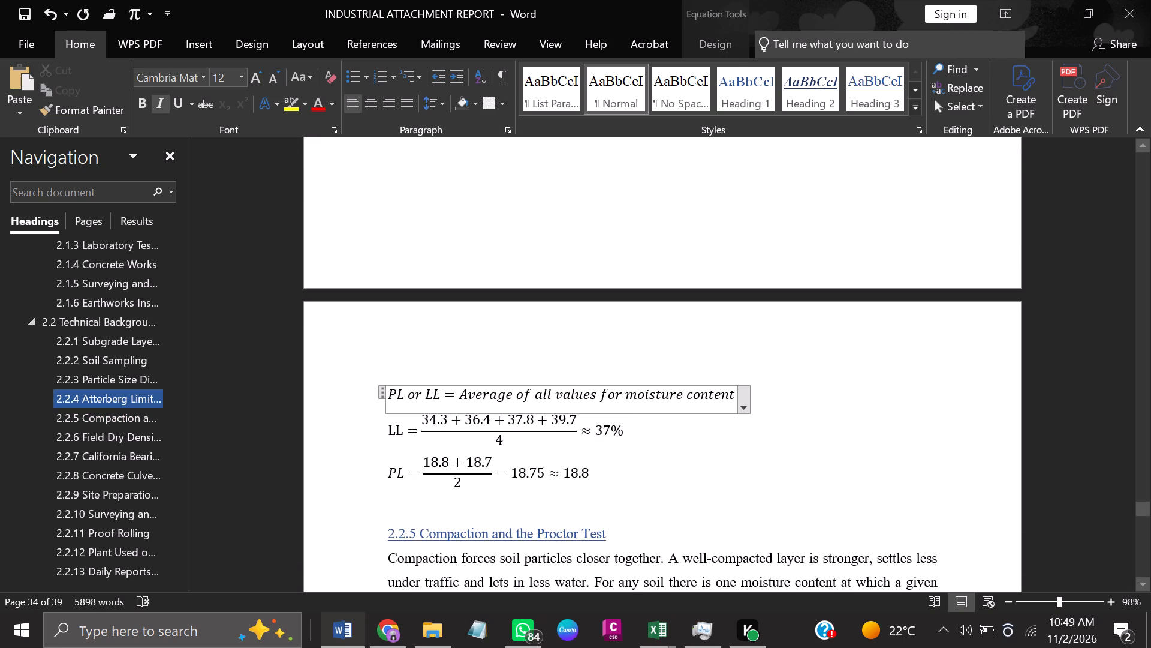
click(793, 404)
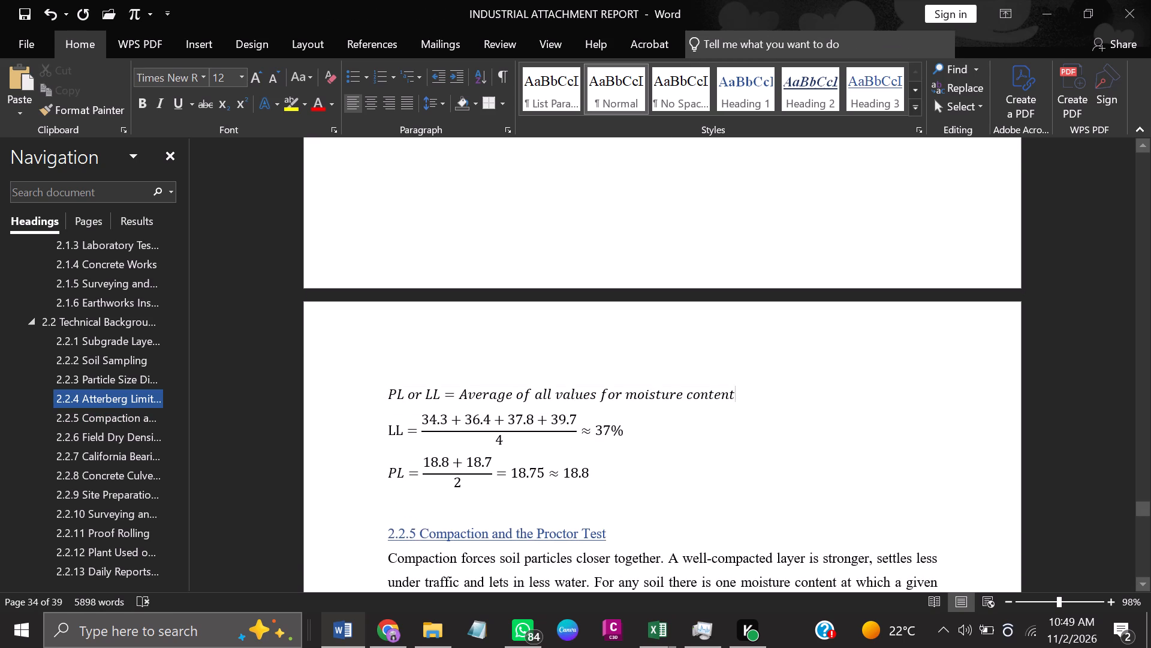
click(366, 397)
click(373, 394)
click(385, 392)
click(392, 392)
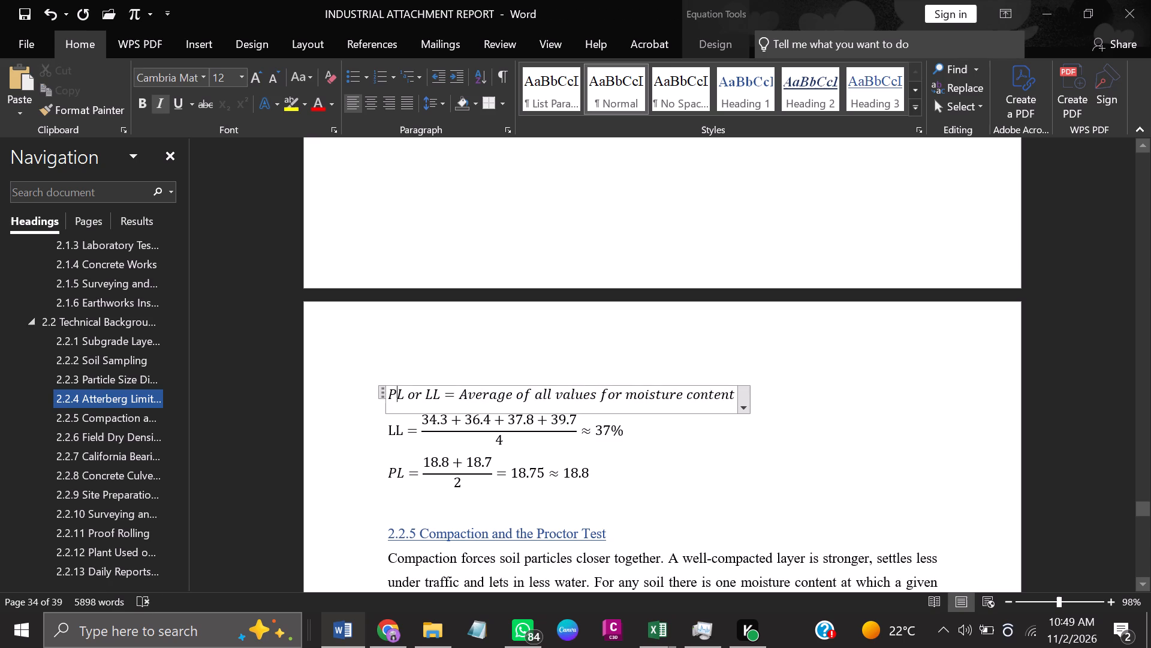
click(357, 404)
click(379, 389)
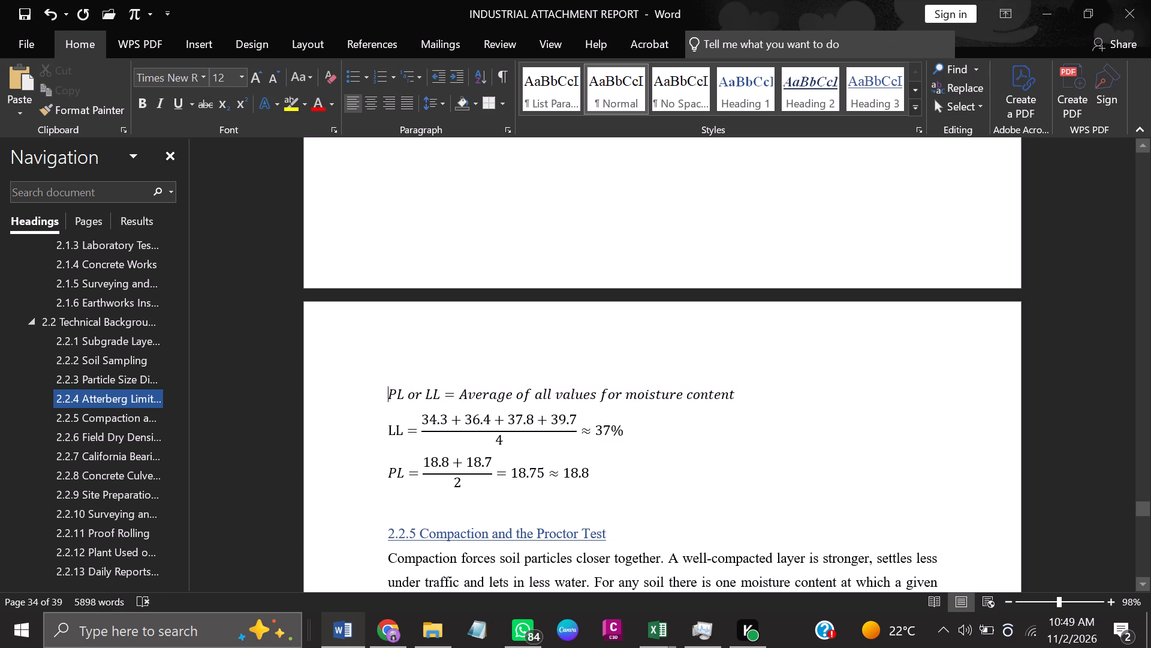
key(BackSpace)
key(BackSpace)
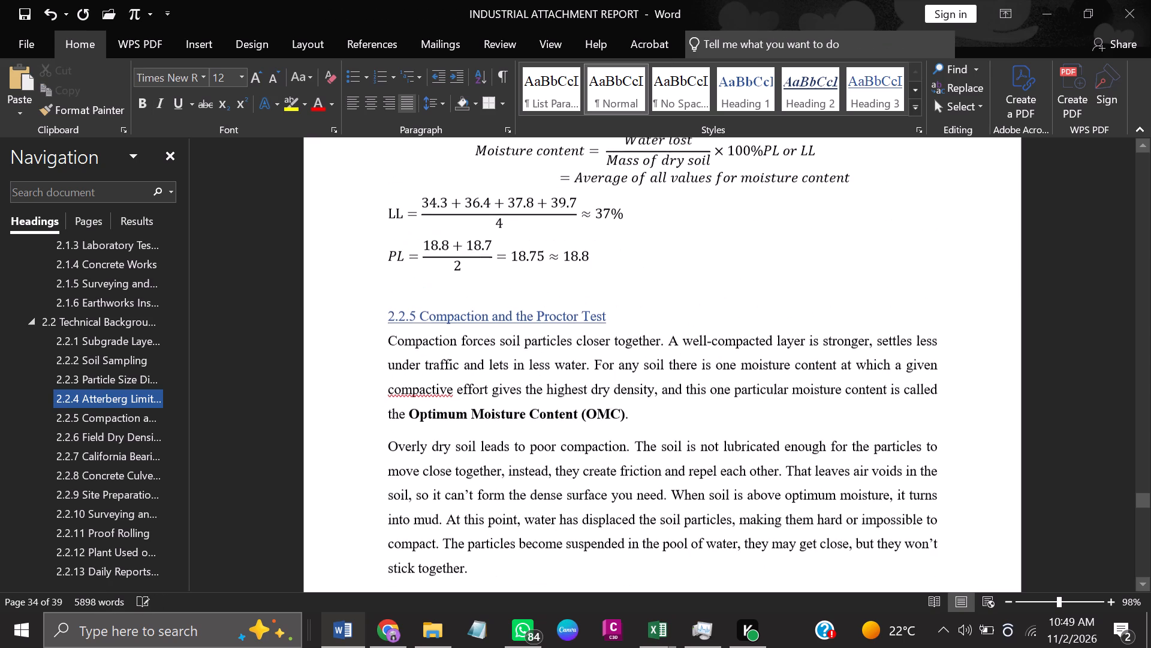
scroll(387, 394, up, 6)
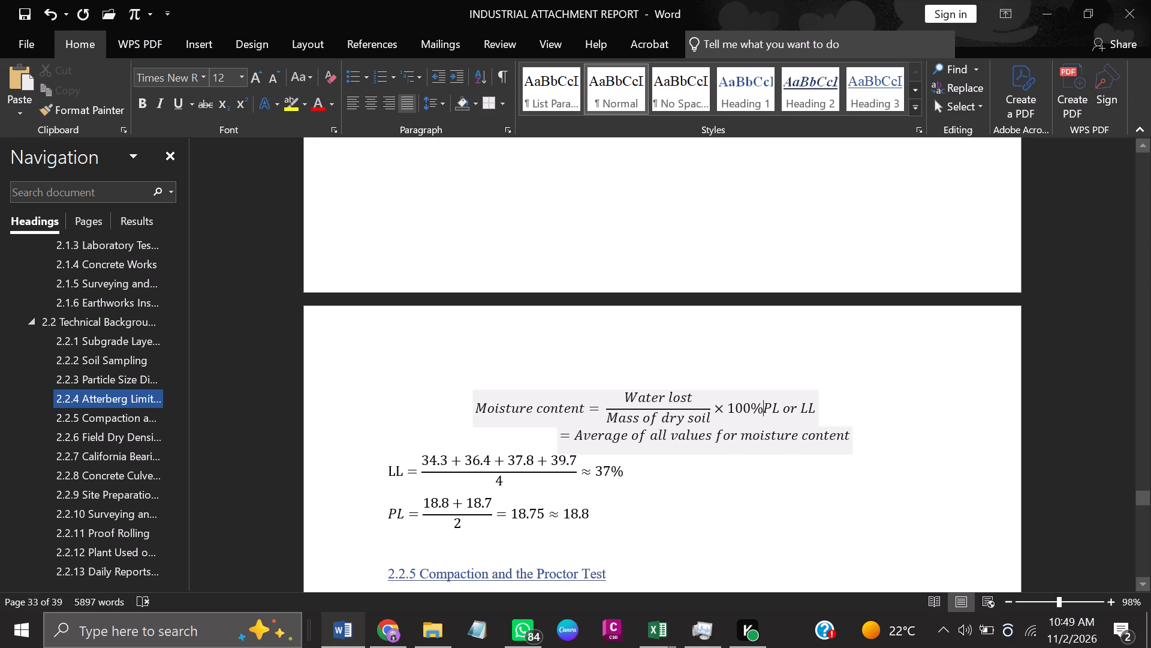
key(Return)
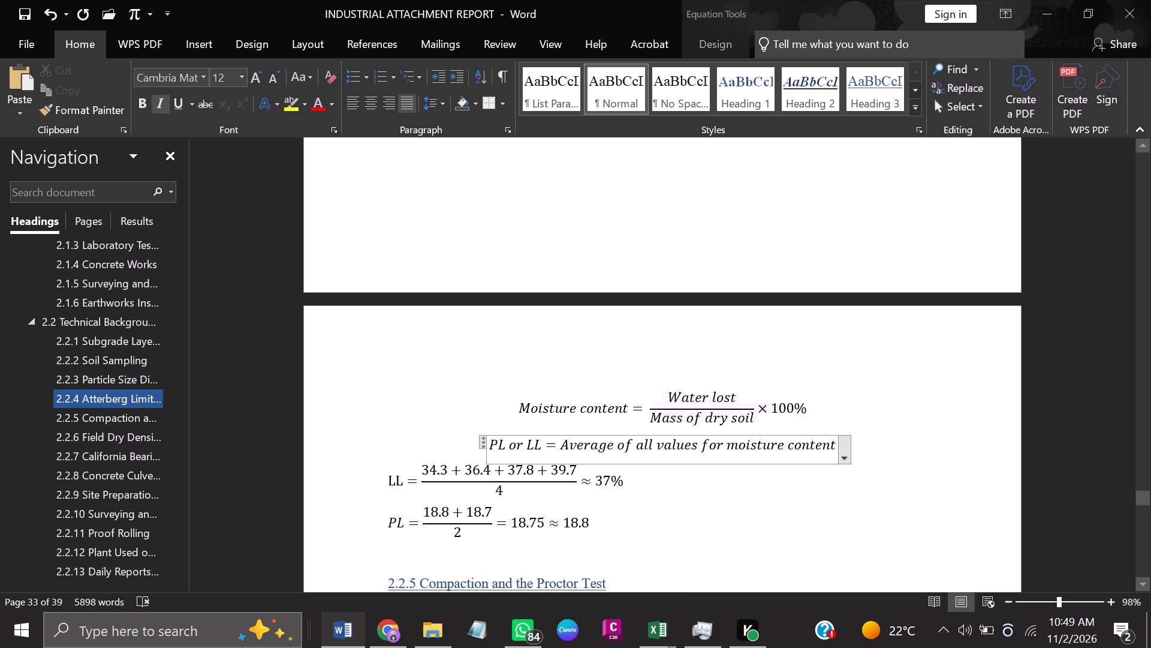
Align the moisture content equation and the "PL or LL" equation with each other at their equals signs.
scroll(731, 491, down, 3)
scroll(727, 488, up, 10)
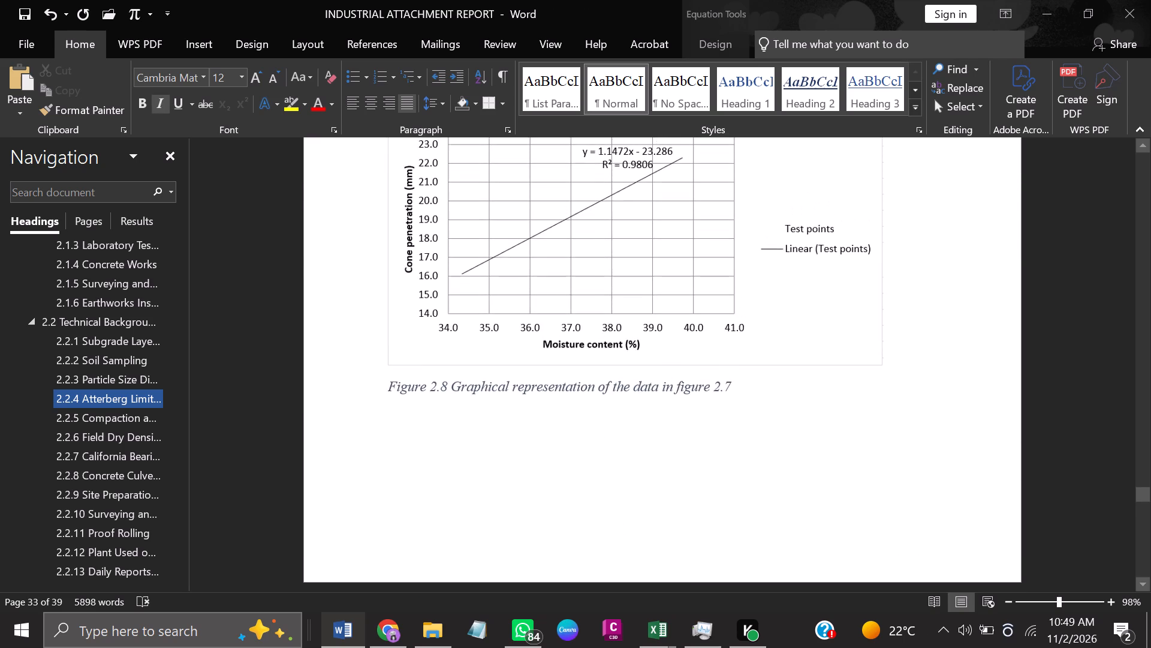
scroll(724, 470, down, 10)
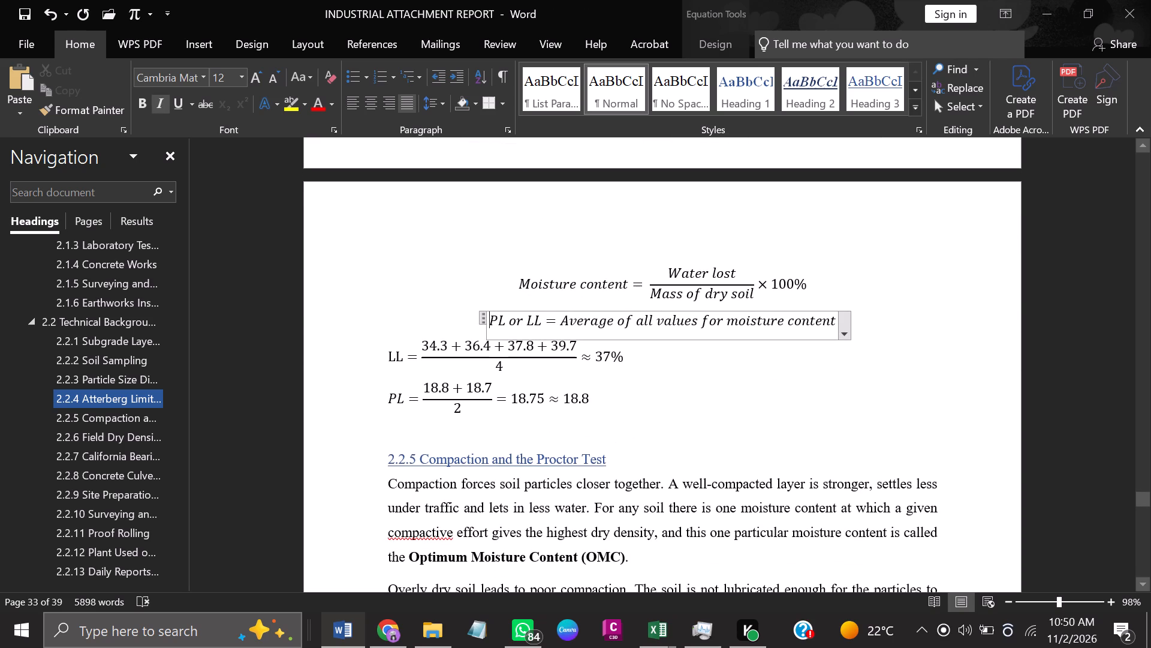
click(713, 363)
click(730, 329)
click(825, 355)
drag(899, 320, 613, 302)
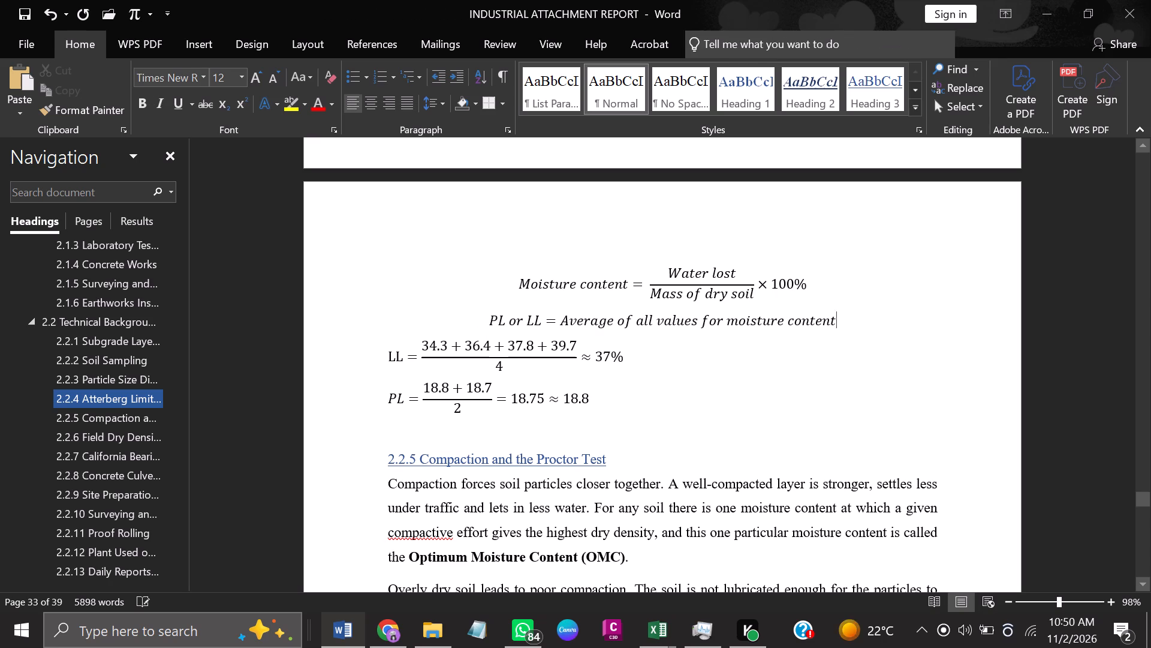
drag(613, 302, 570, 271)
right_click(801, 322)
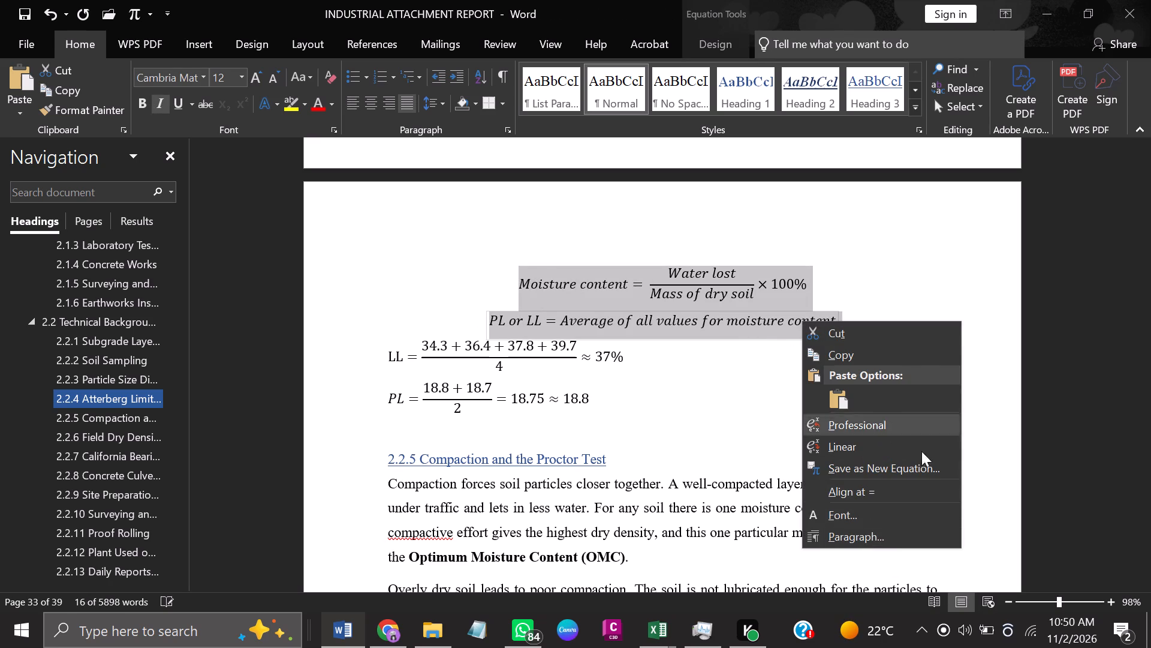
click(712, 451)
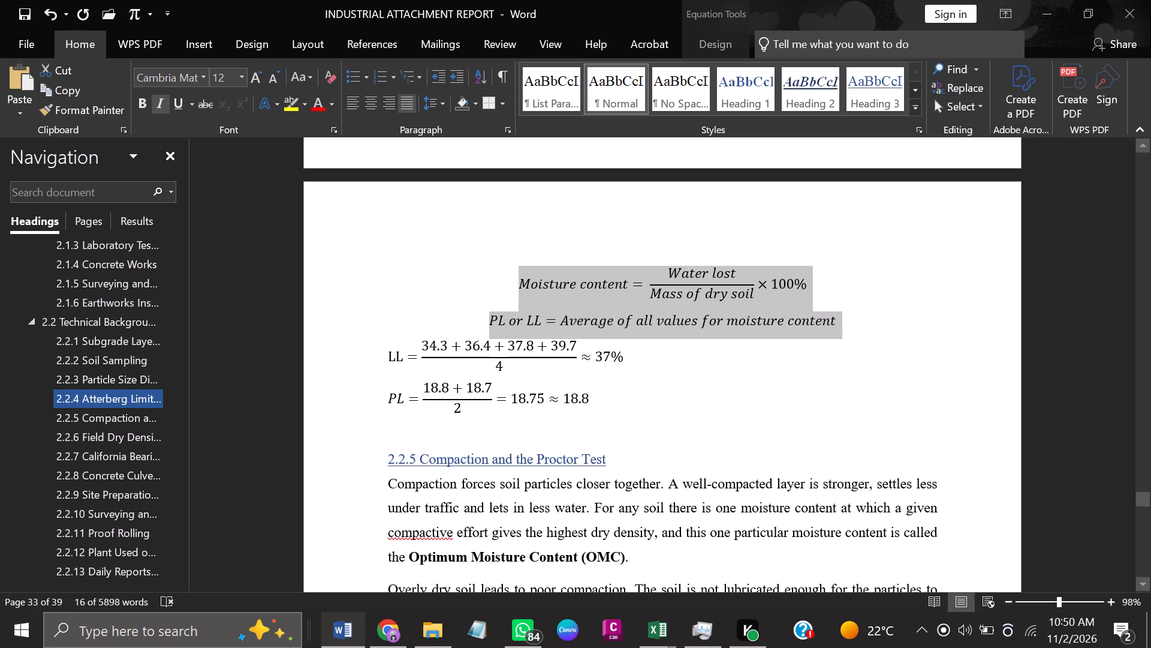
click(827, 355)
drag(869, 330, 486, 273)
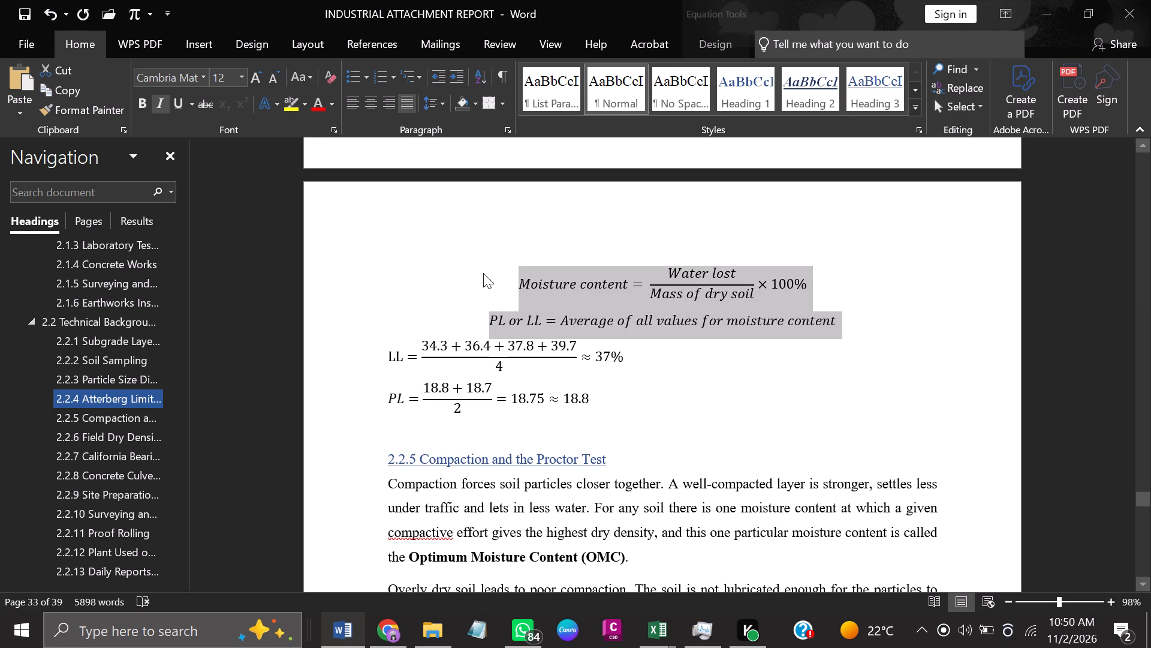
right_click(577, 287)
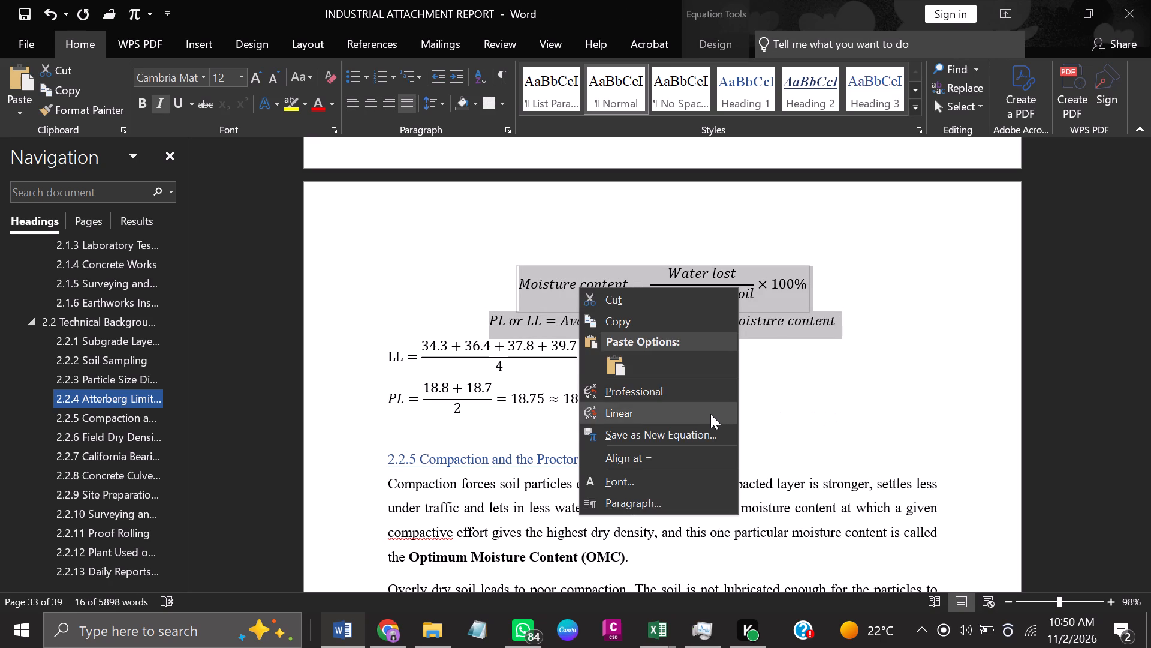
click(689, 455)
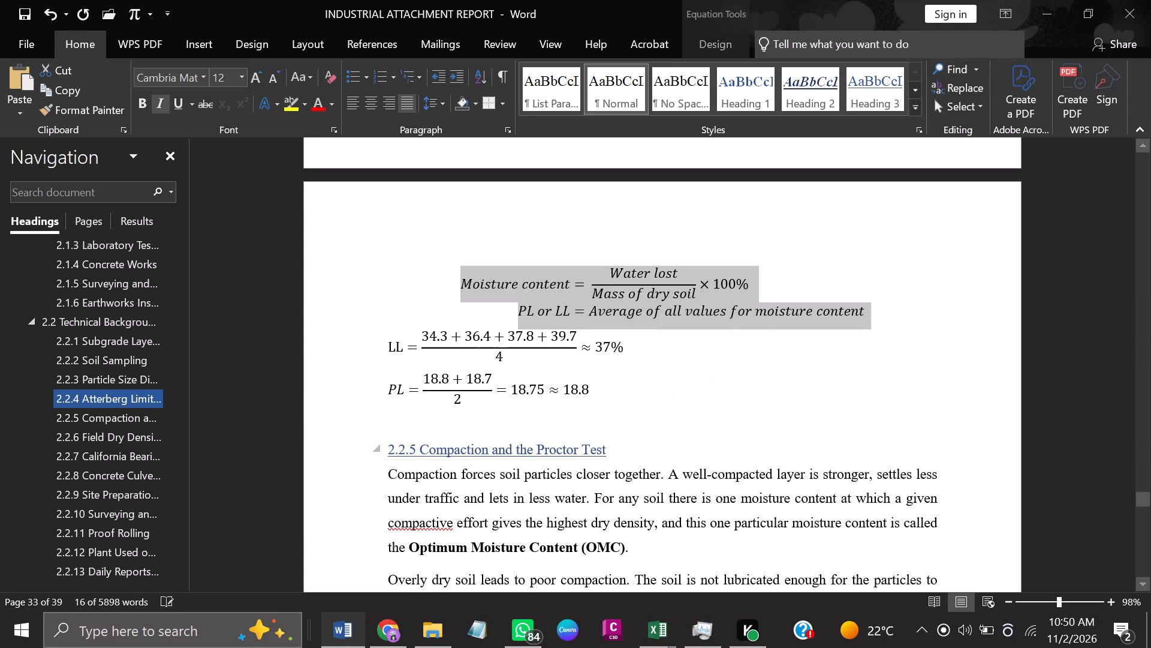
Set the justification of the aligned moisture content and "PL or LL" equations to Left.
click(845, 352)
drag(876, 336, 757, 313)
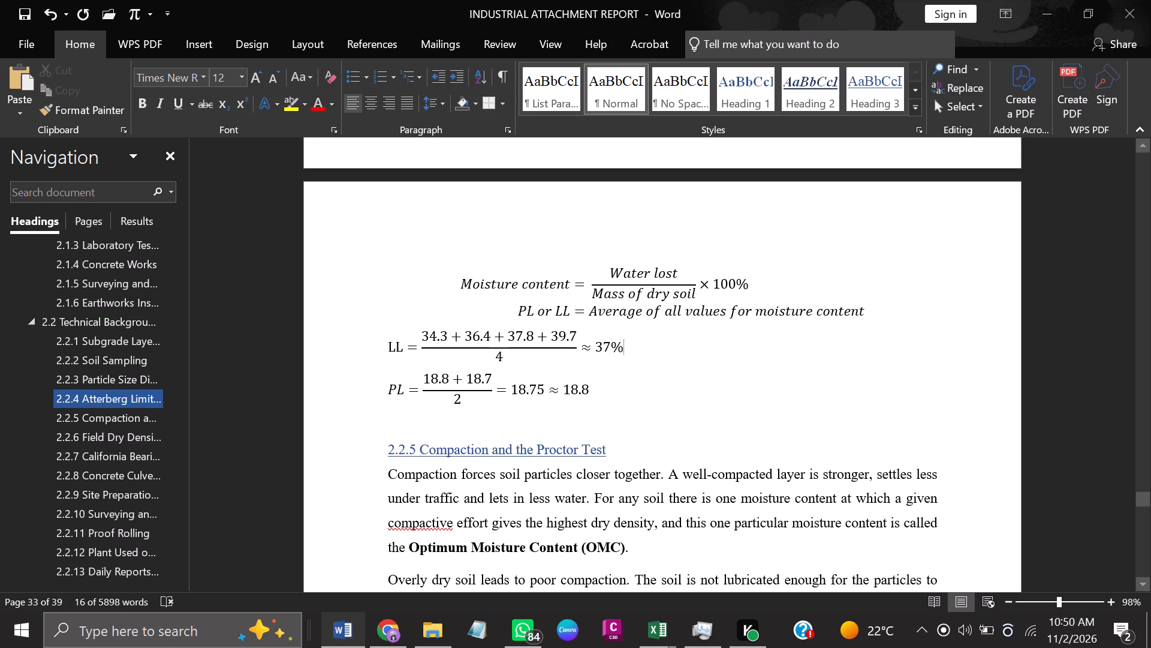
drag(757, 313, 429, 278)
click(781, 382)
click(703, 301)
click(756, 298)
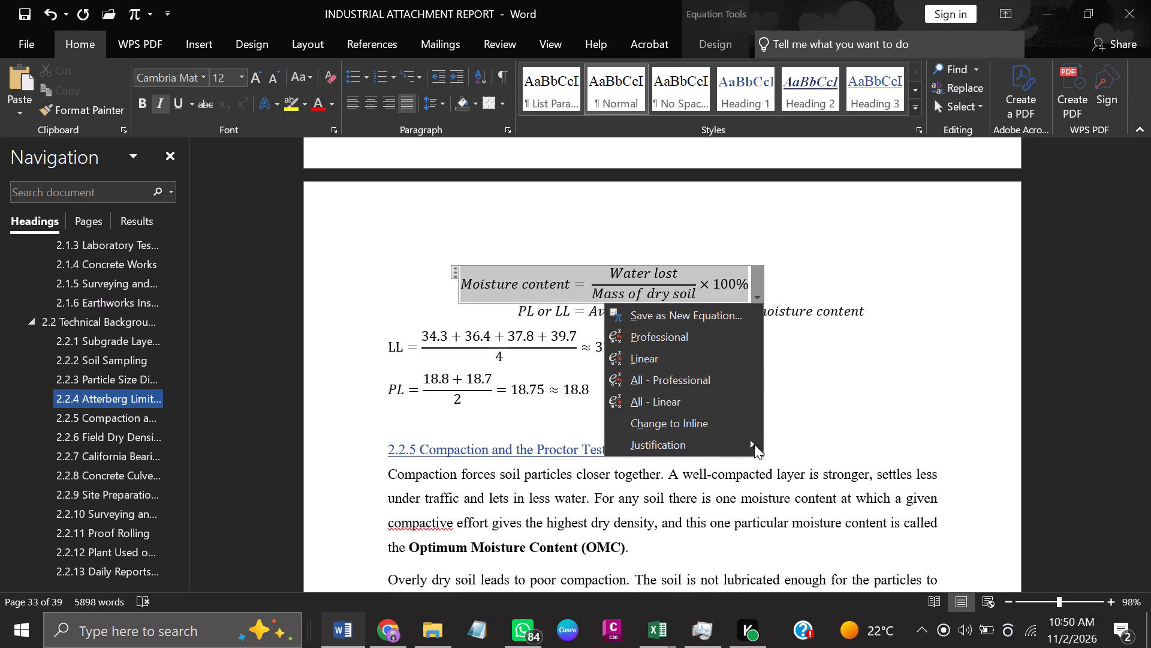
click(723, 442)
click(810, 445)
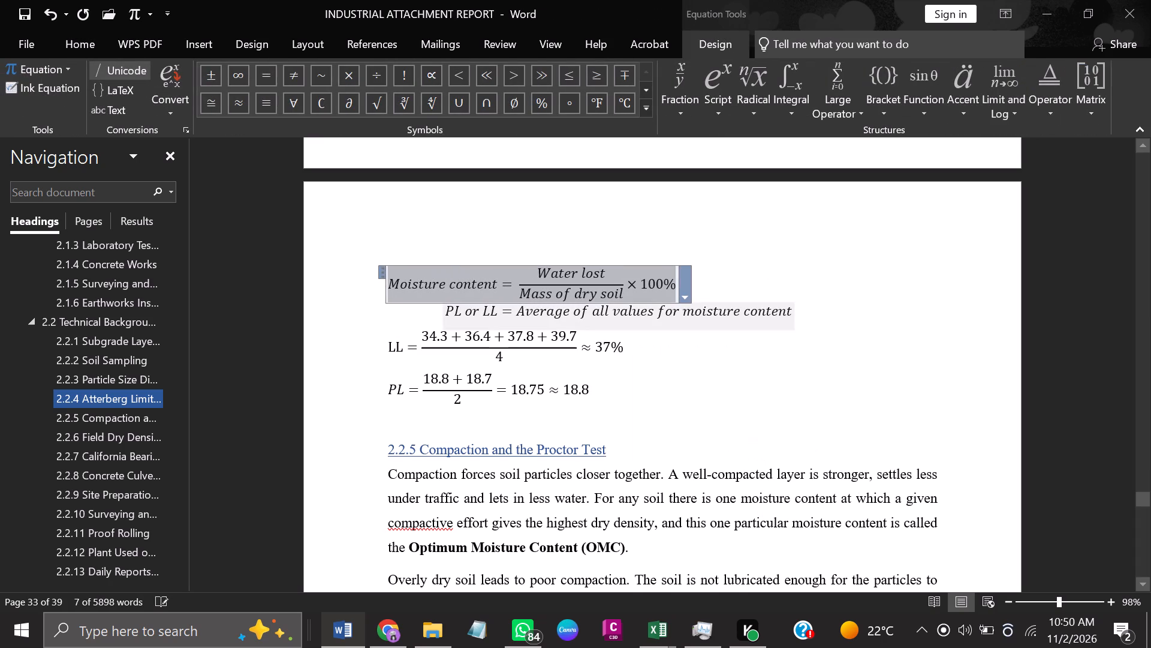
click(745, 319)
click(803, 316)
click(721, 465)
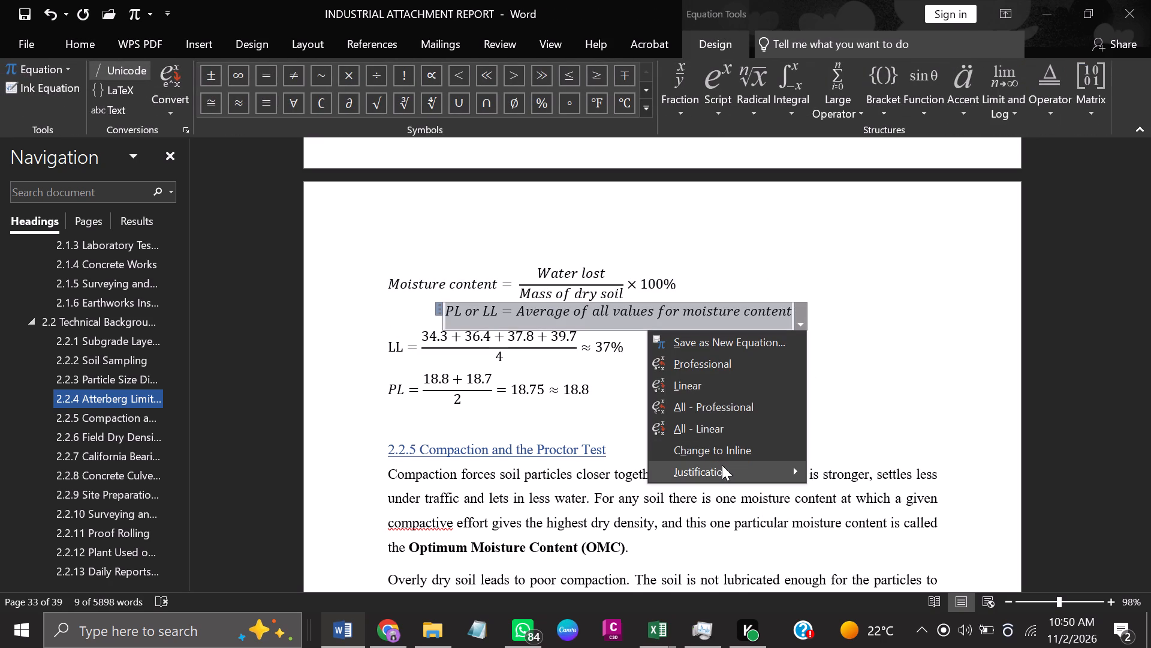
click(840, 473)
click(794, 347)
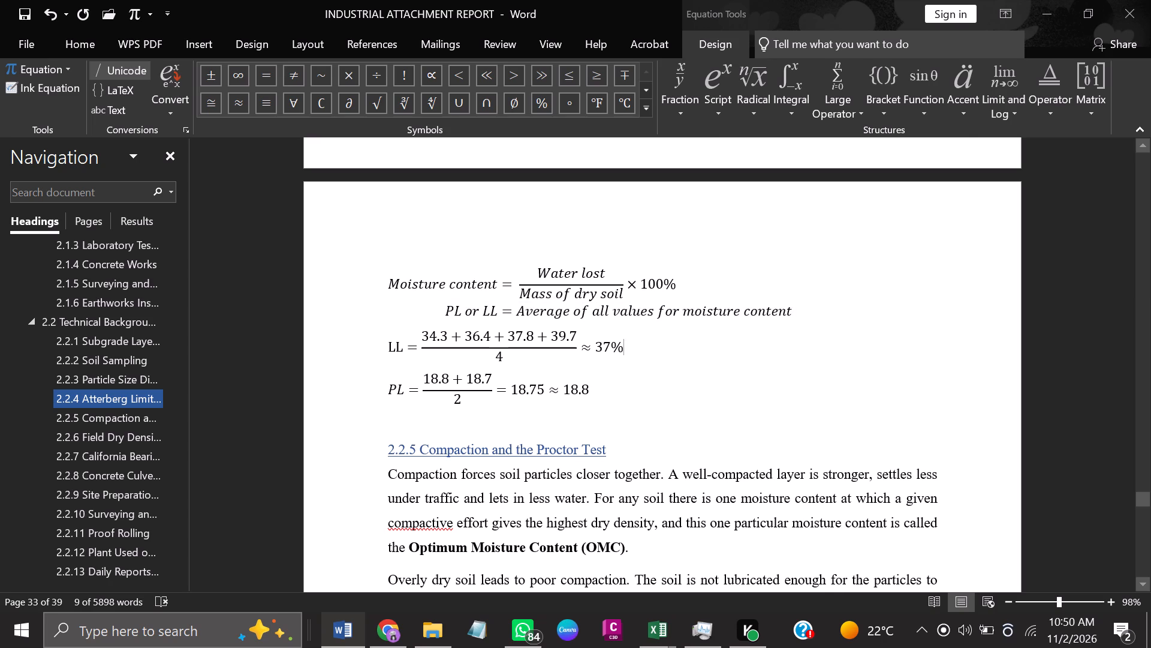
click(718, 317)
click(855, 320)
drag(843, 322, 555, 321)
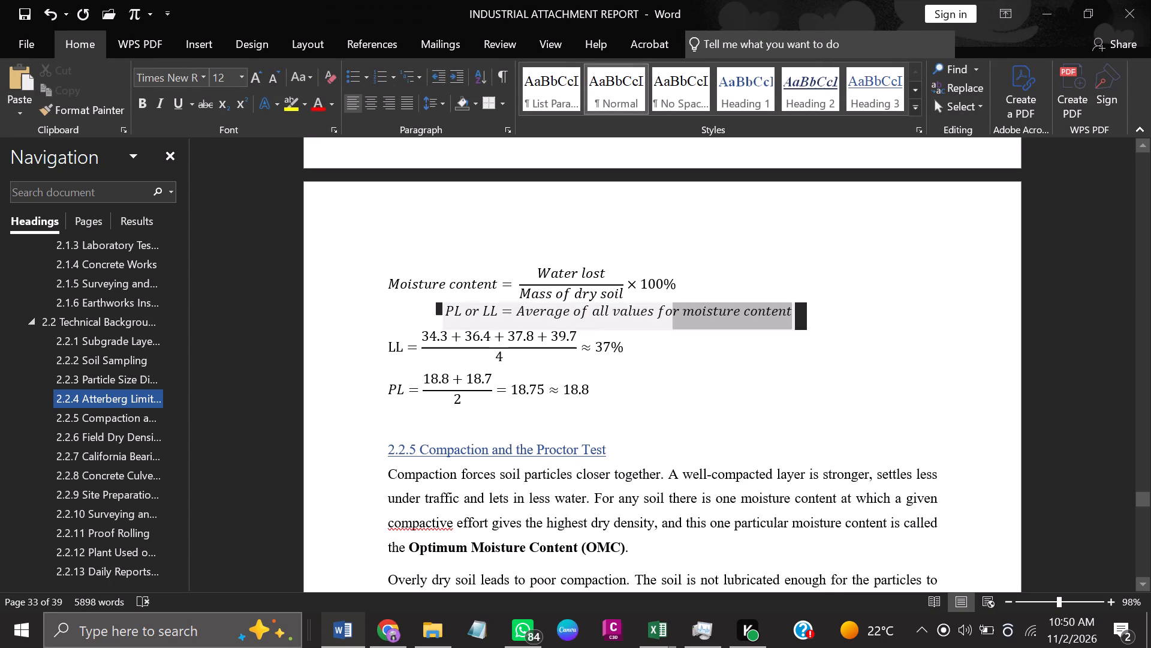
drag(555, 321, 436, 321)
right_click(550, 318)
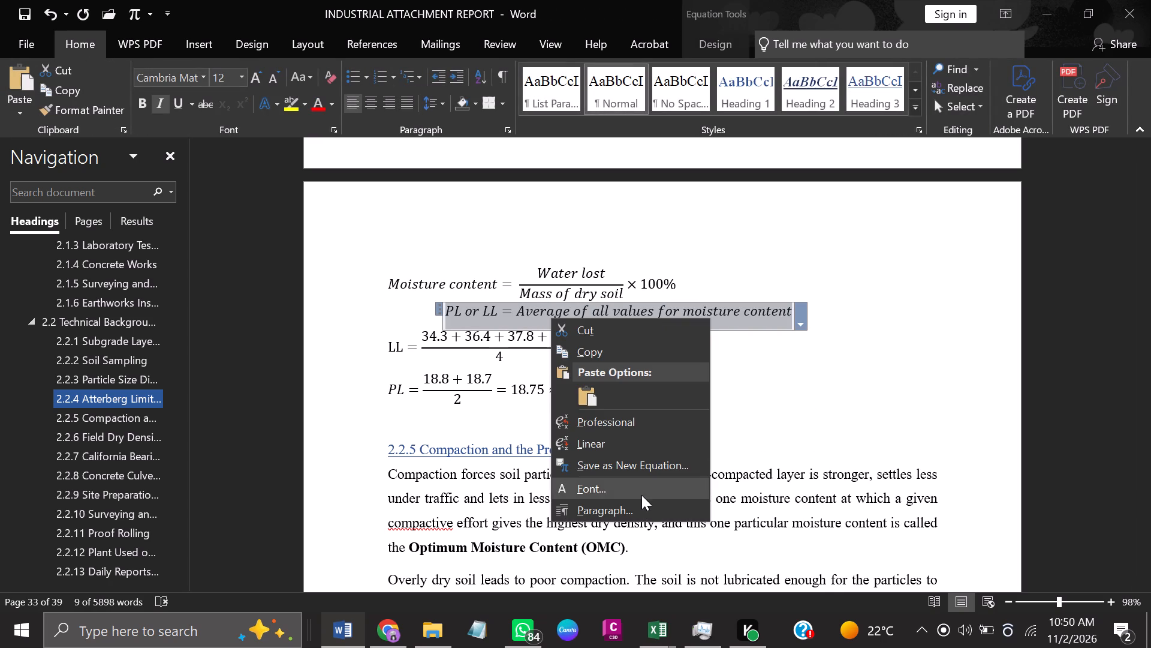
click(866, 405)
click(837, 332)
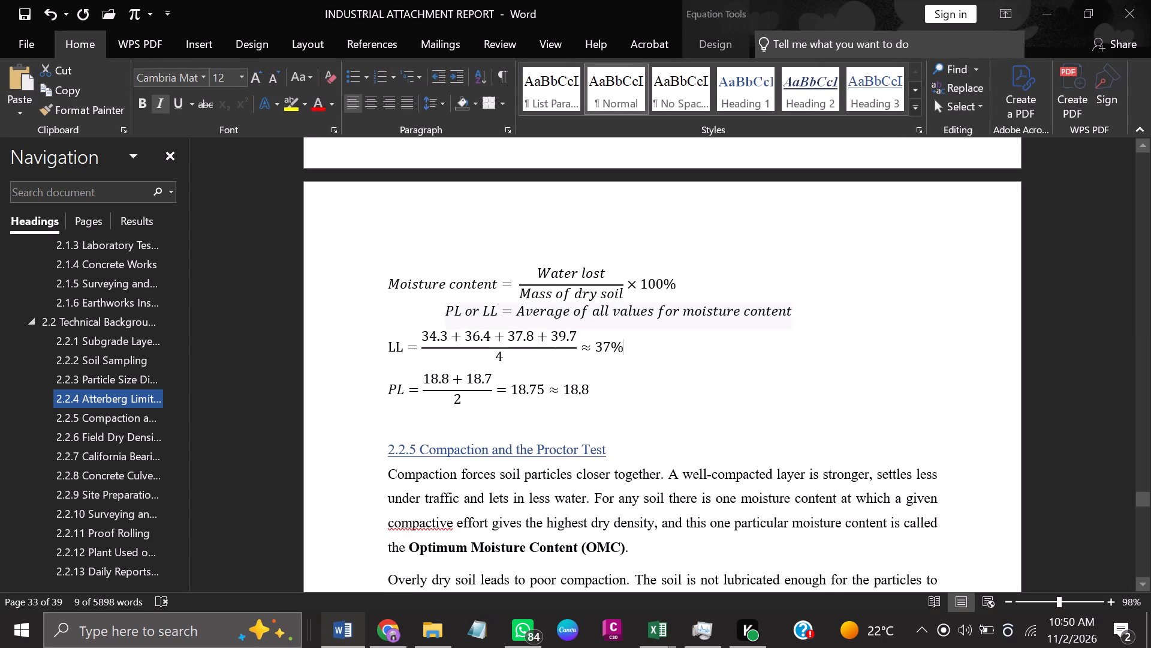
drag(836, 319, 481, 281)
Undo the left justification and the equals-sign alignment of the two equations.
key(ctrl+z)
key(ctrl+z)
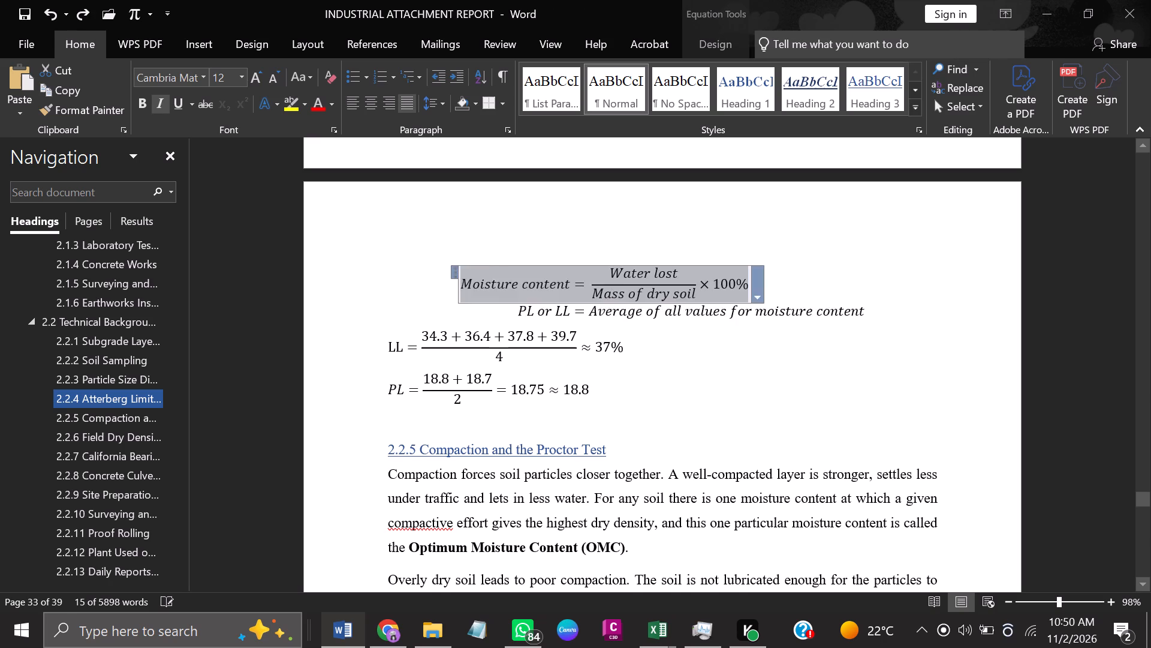
Set the justification of the "PL or LL" equation to Left.
click(894, 369)
drag(887, 340, 637, 297)
click(734, 377)
click(727, 328)
click(842, 331)
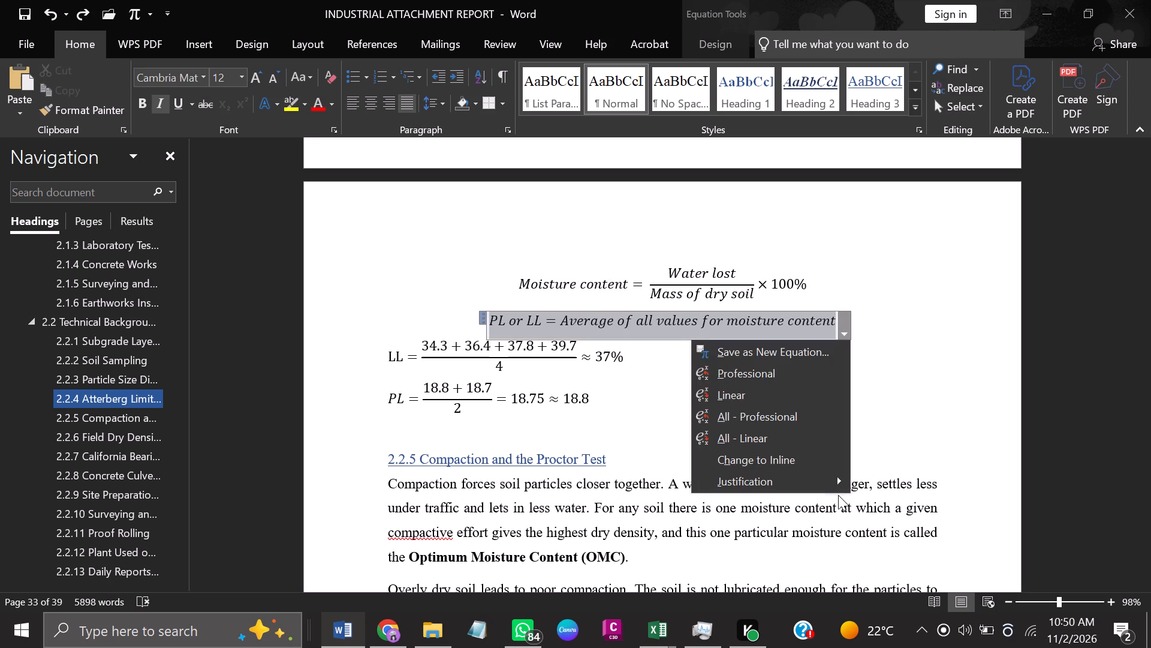
click(782, 478)
click(870, 470)
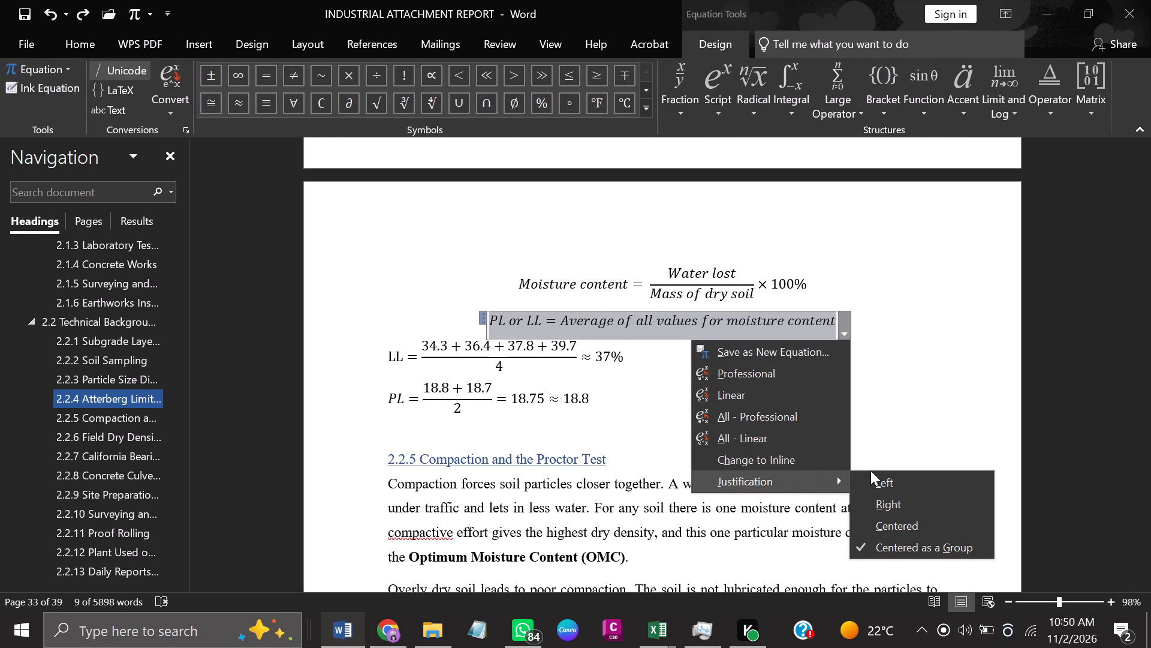
click(876, 480)
Set the justification of the moisture content equation to Left.
click(676, 281)
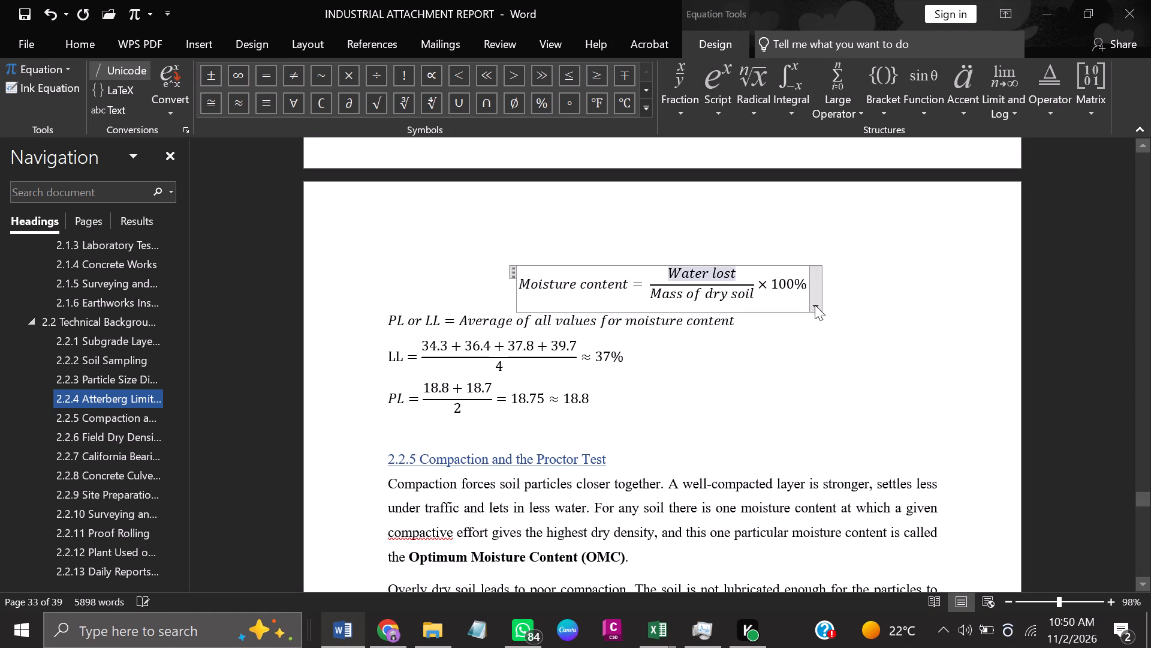
click(817, 305)
click(791, 446)
click(876, 456)
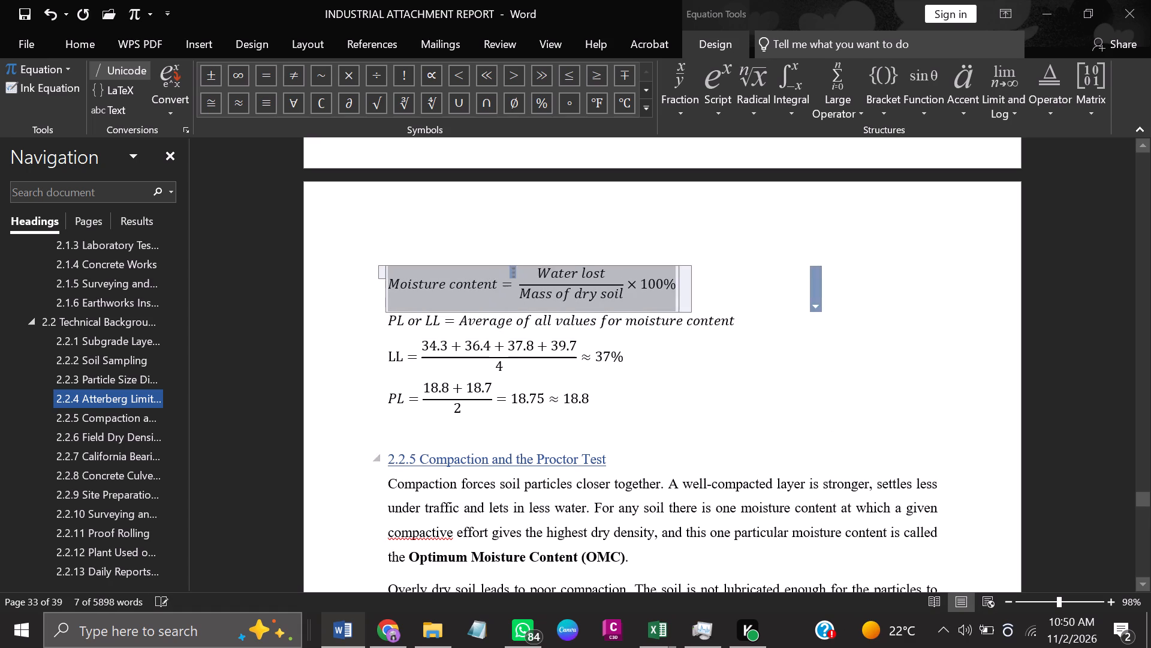
click(684, 370)
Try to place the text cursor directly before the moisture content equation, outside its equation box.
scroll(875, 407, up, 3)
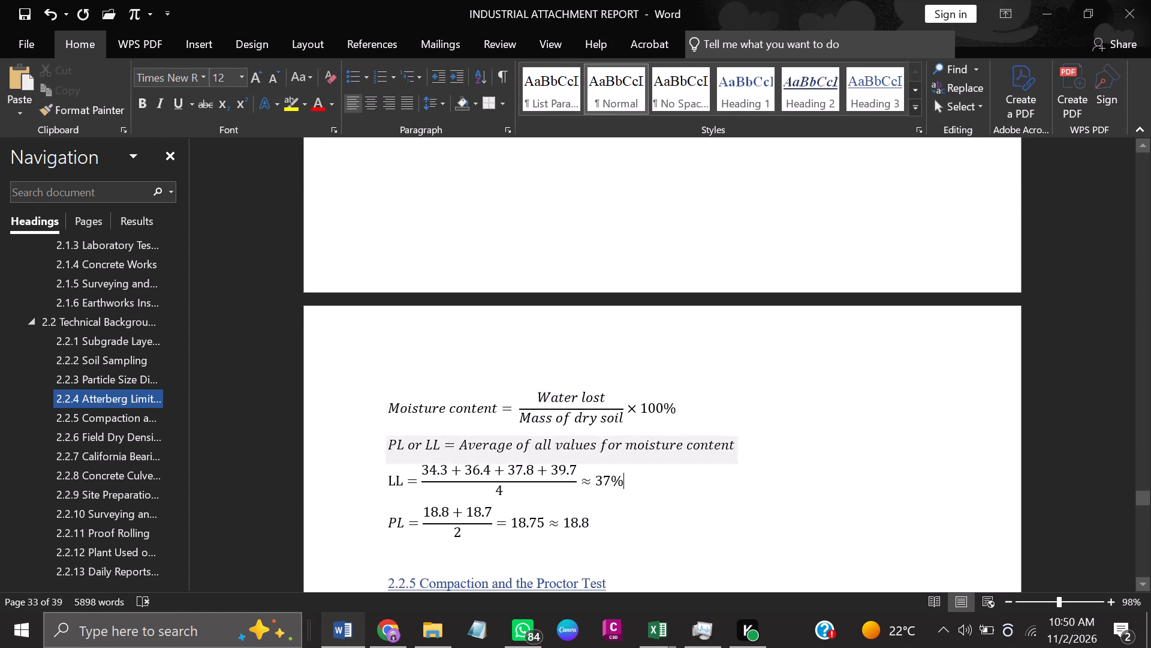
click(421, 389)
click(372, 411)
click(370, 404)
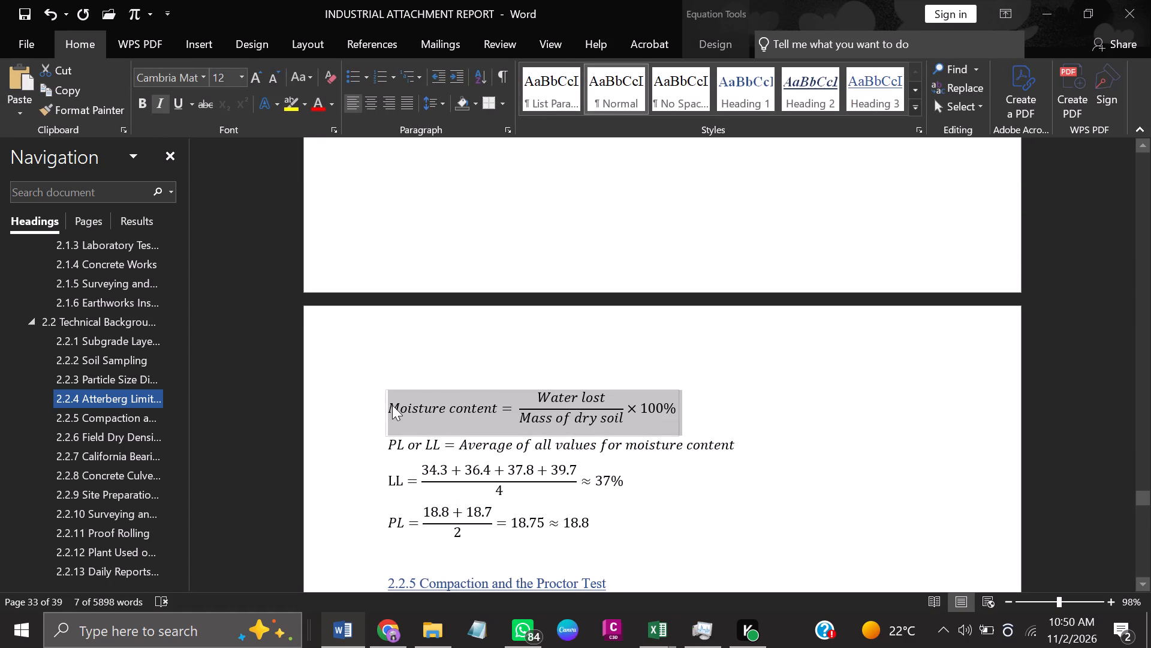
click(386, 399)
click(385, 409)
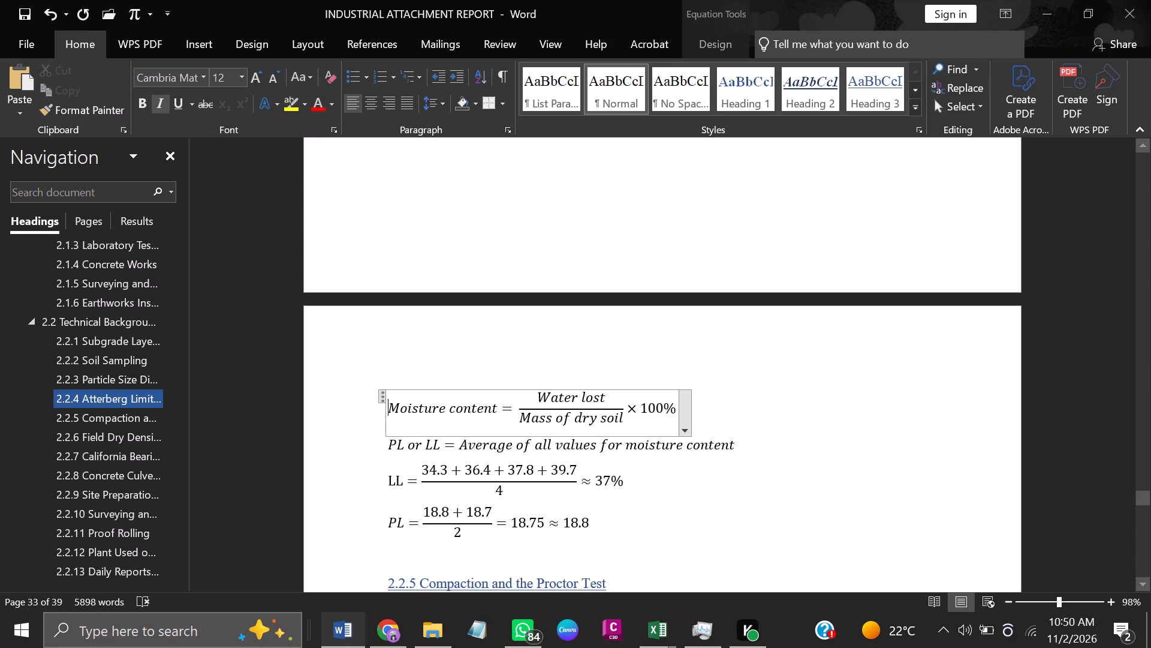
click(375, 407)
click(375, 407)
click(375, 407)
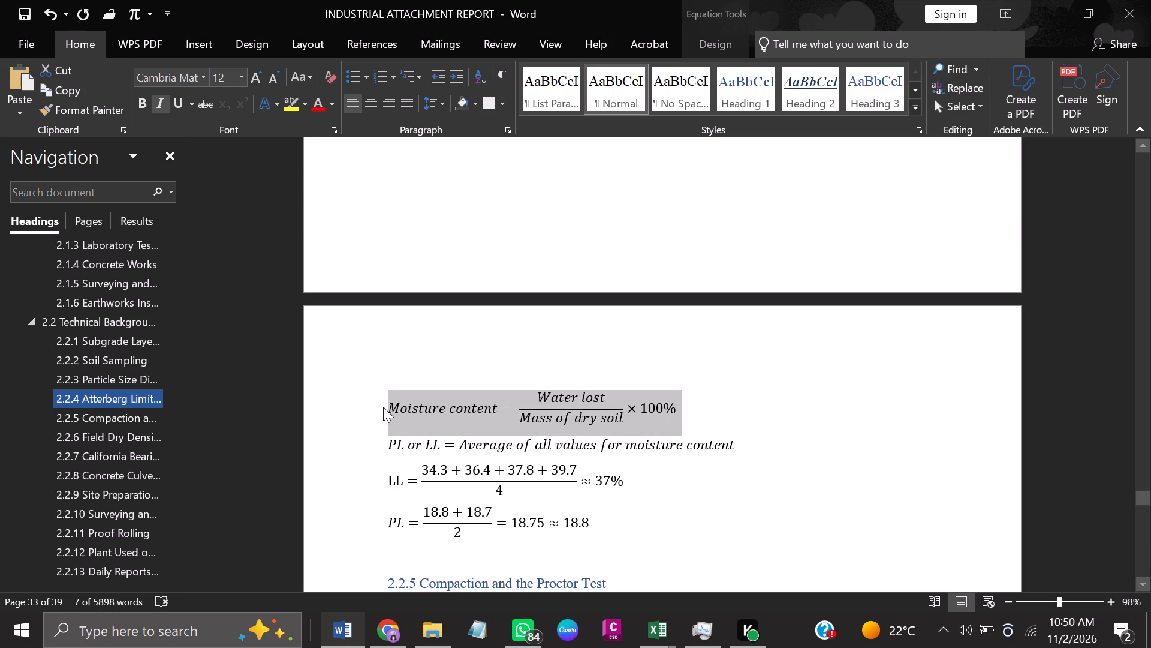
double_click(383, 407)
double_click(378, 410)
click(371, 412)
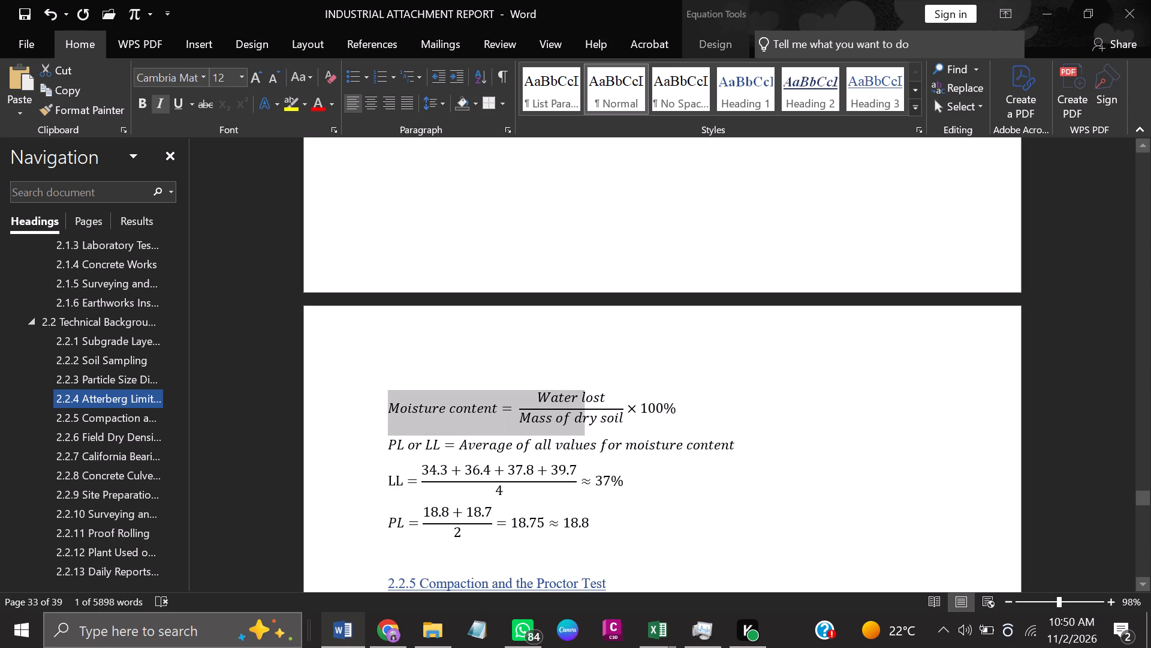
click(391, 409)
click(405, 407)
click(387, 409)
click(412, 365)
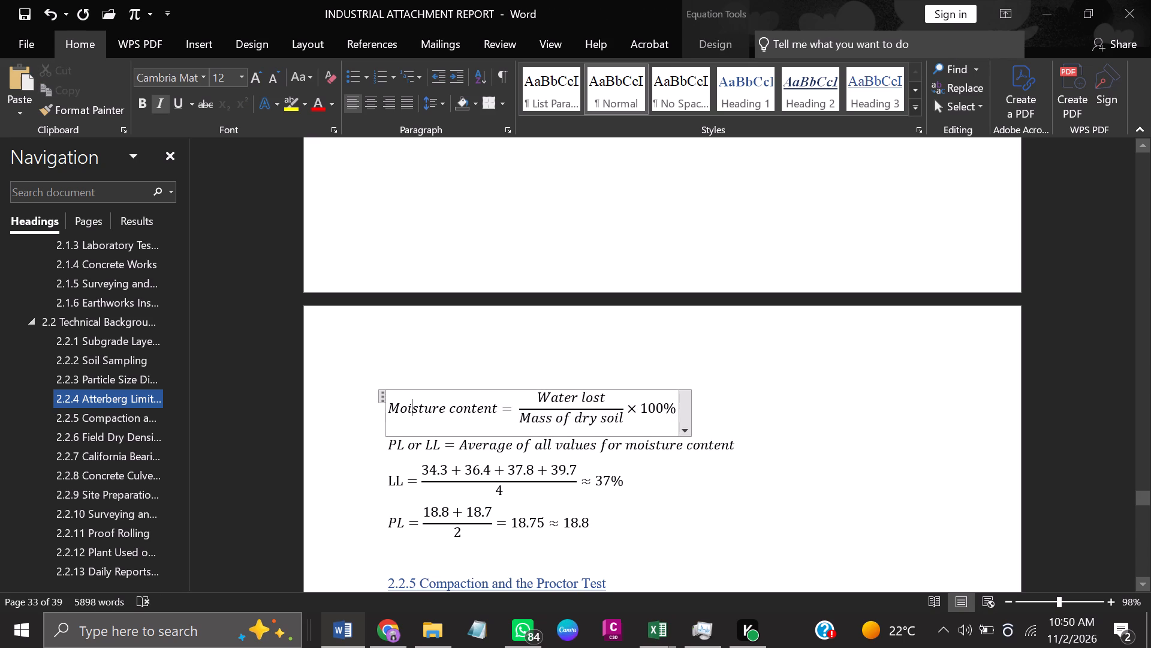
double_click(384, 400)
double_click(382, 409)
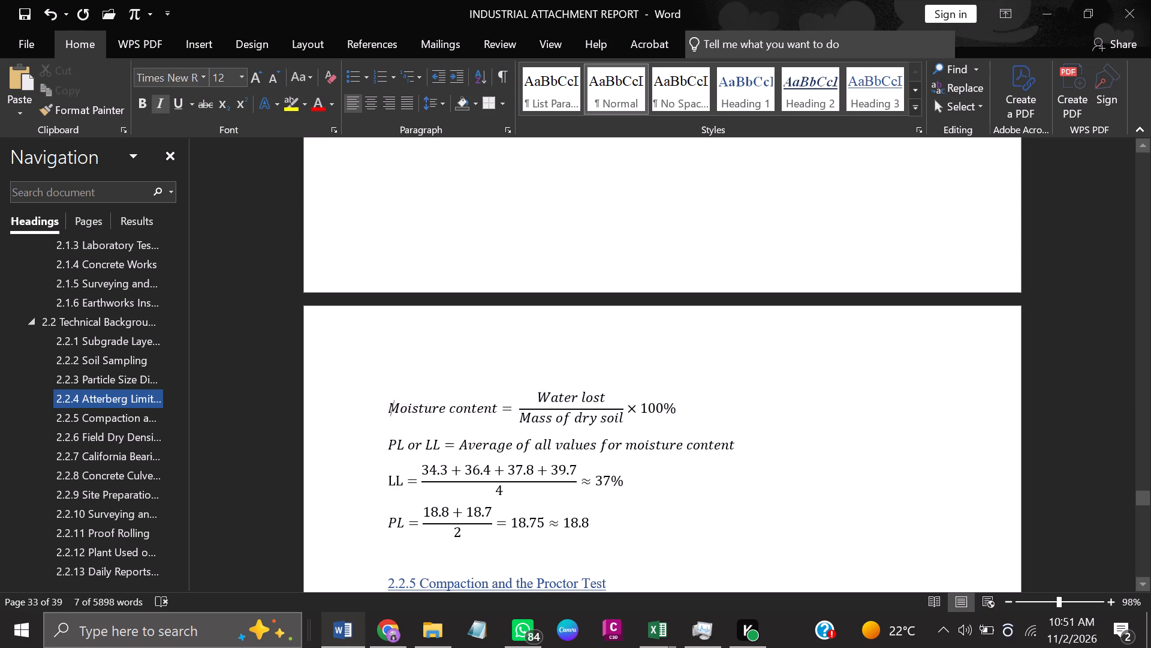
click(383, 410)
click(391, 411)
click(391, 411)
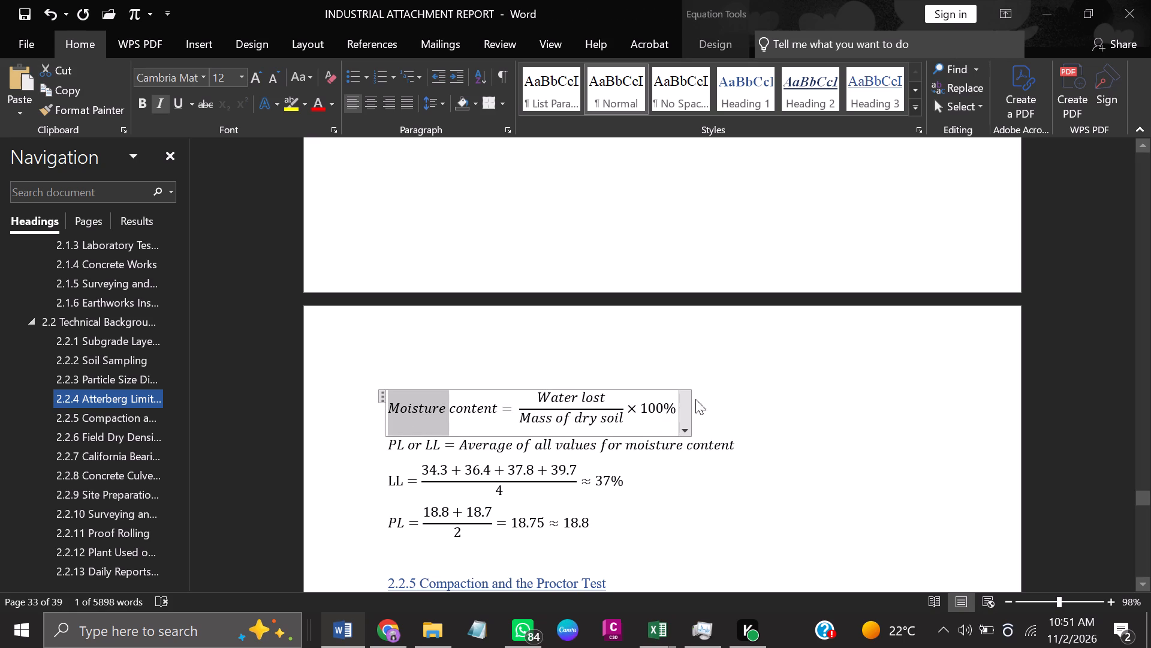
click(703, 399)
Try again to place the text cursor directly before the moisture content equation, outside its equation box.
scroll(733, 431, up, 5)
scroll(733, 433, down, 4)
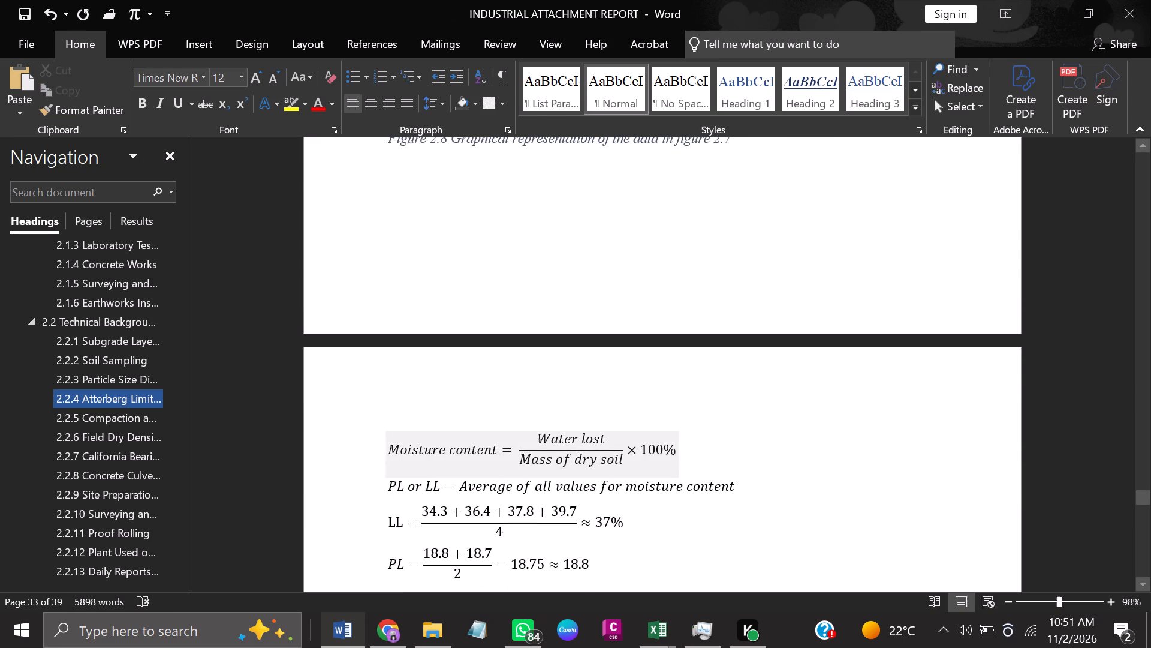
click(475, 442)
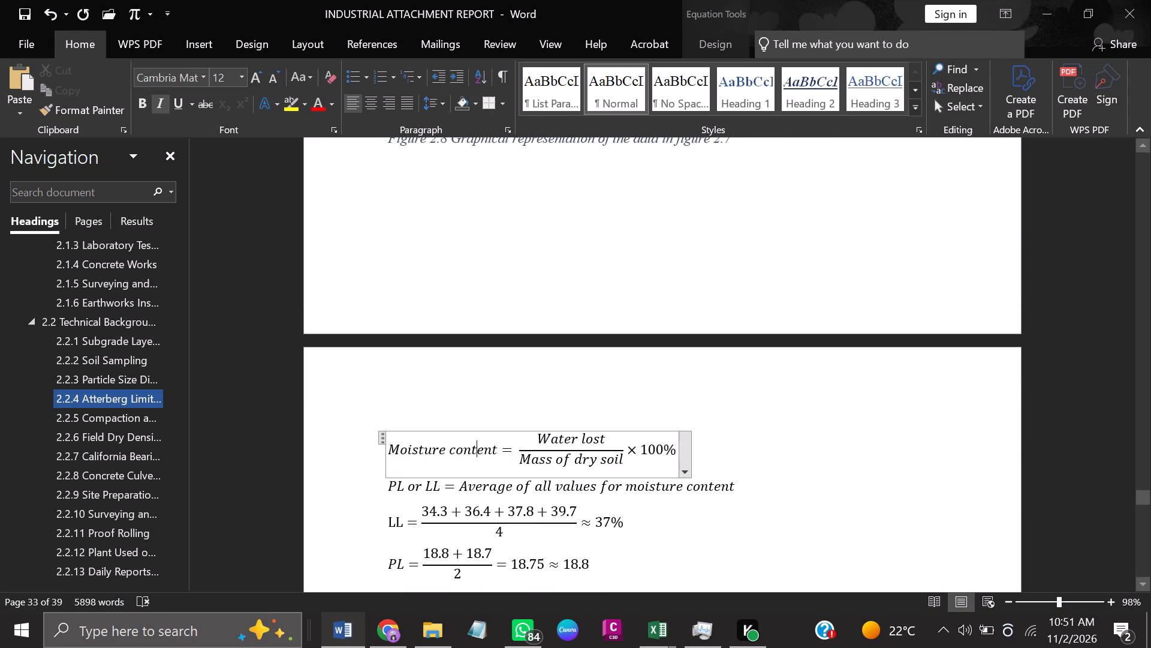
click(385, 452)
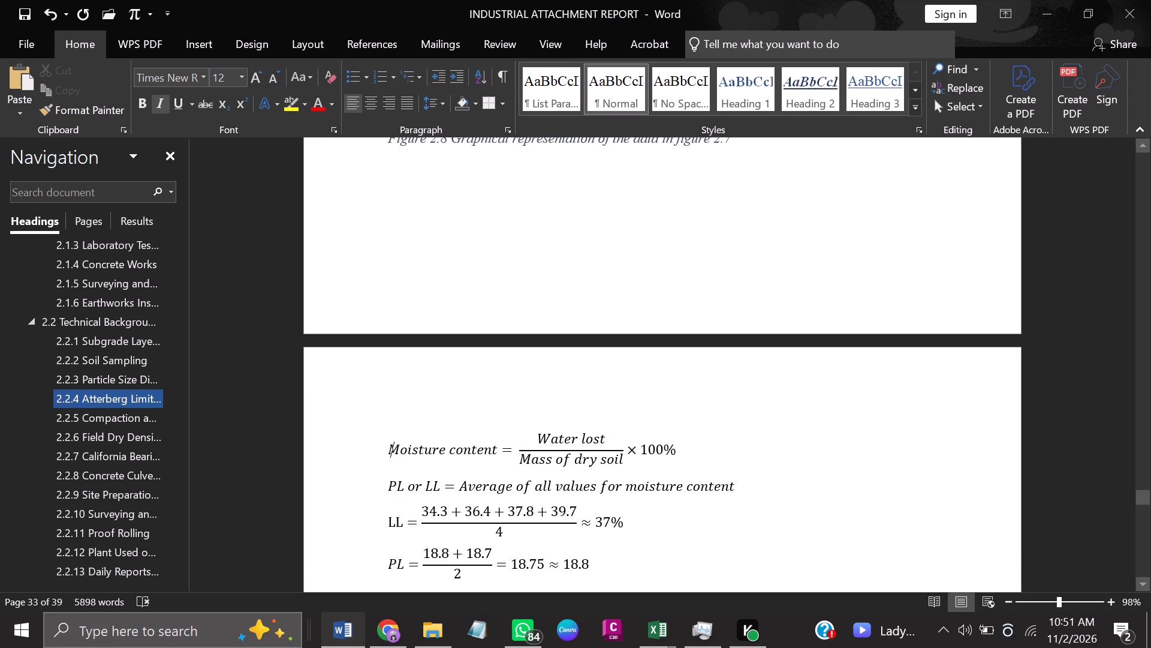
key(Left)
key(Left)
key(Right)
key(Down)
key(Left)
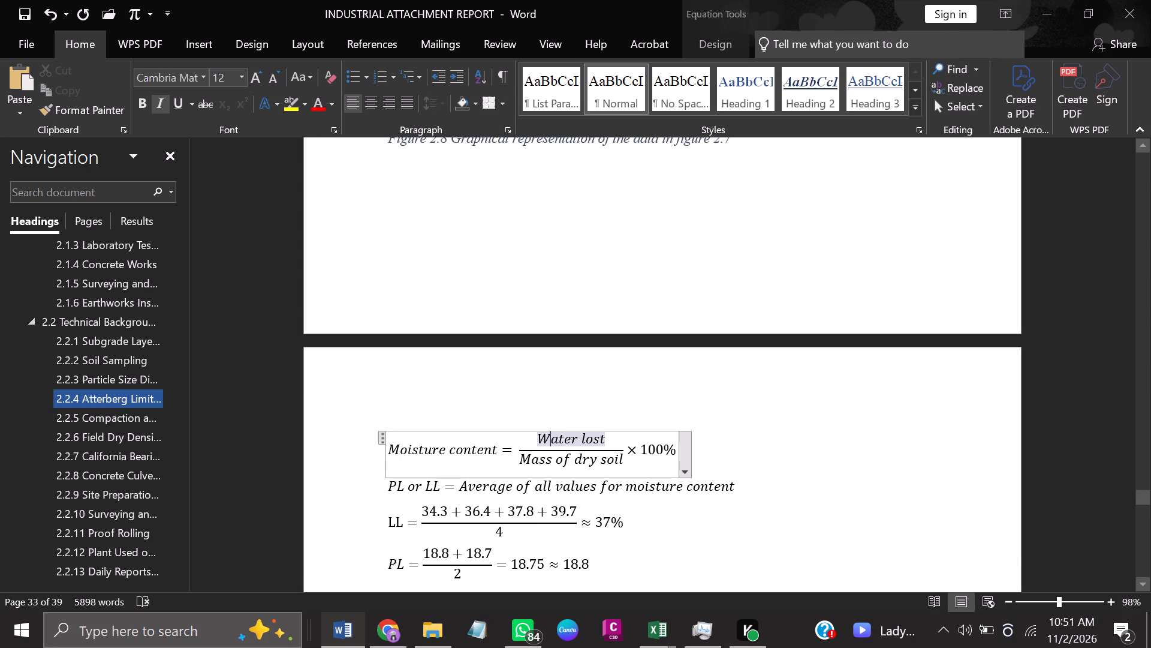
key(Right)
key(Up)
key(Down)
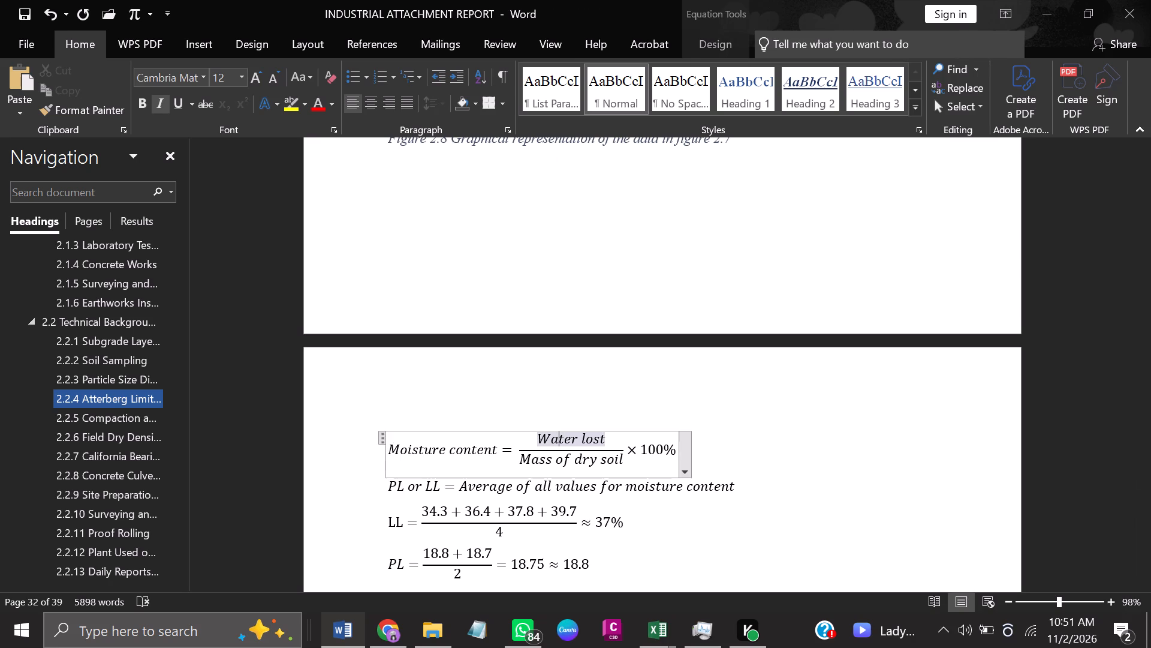
Turn off left alignment on the line below the Figure 2.8 caption and delete the page break there.
key(Up)
key(Up)
key(Down)
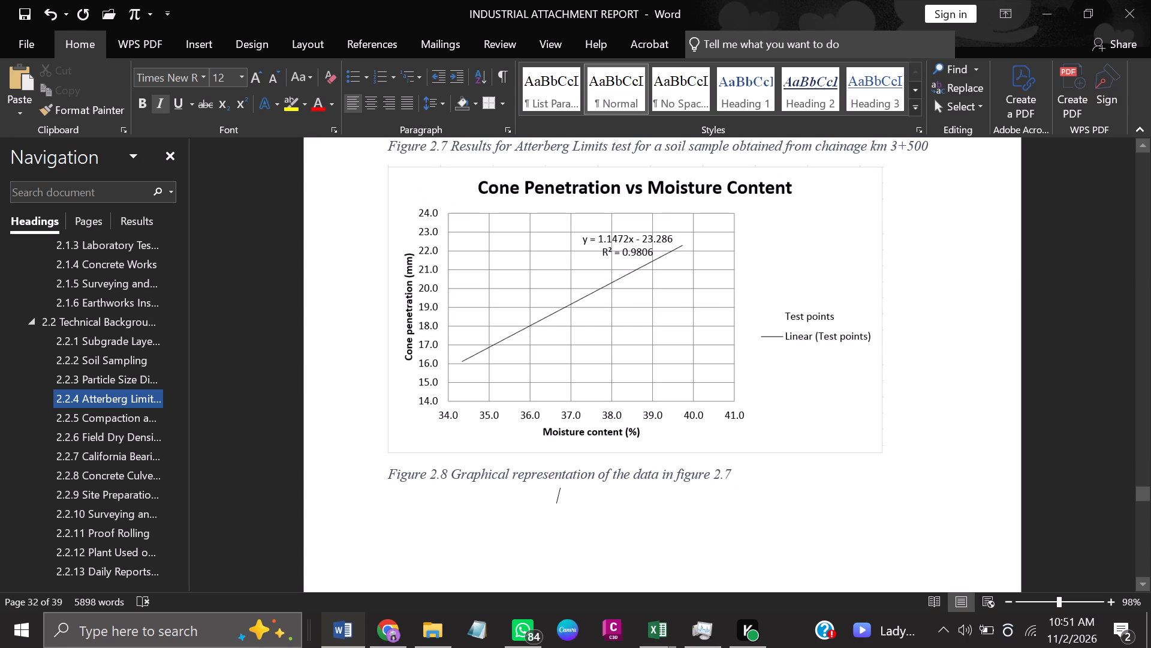
click(154, 104)
click(352, 98)
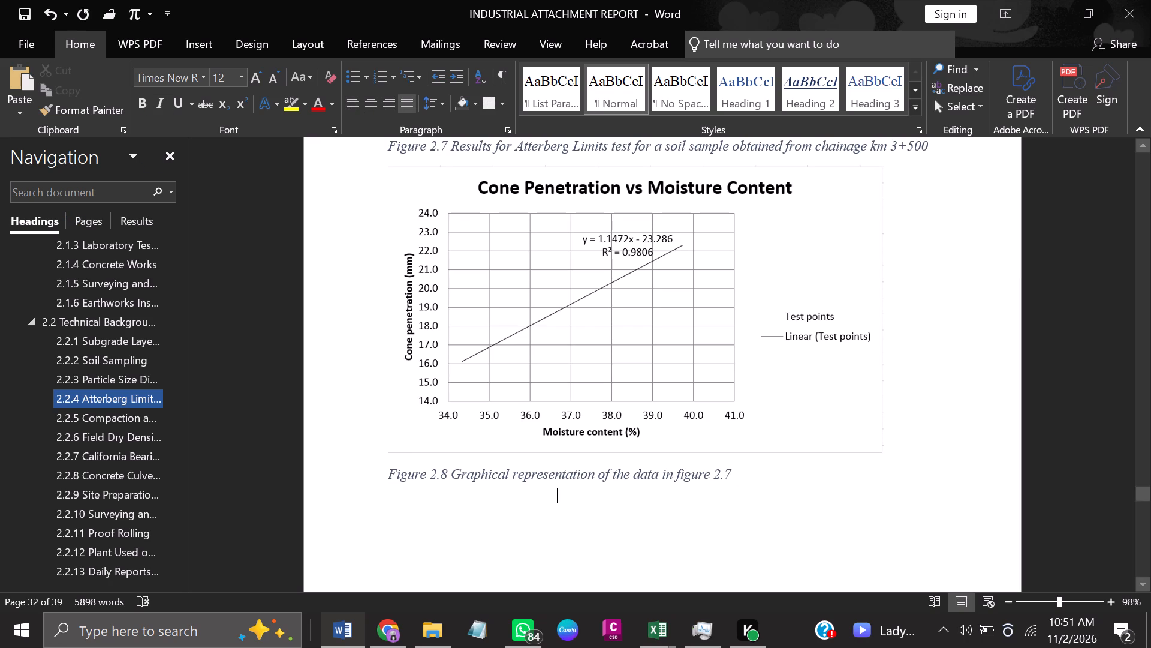
key(BackSpace)
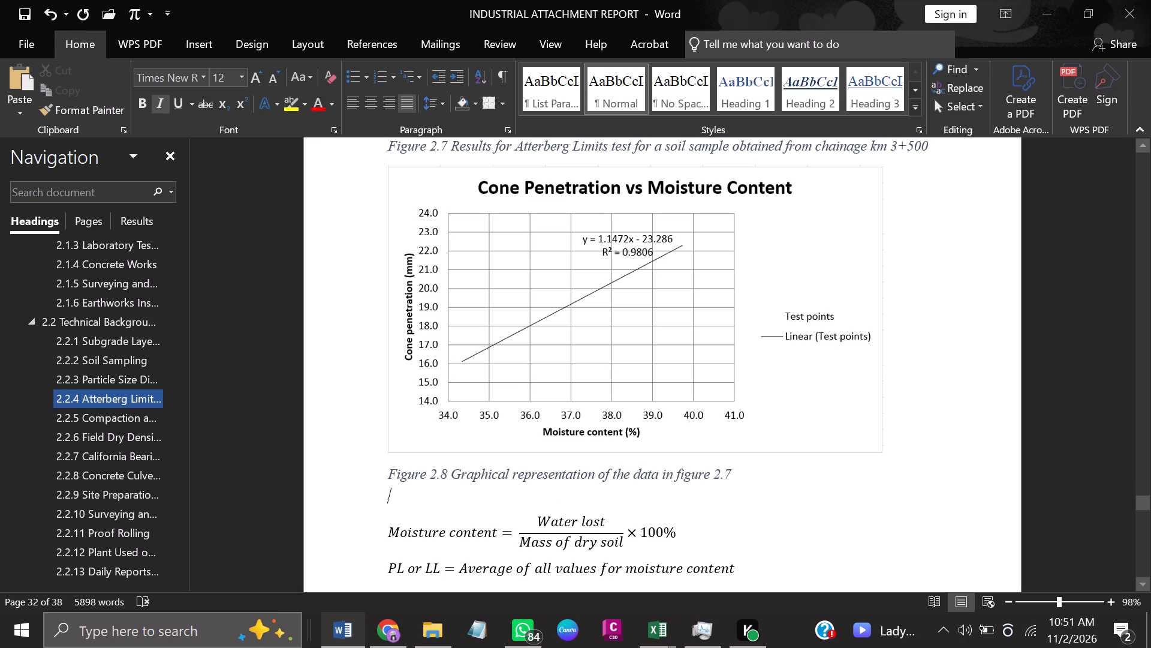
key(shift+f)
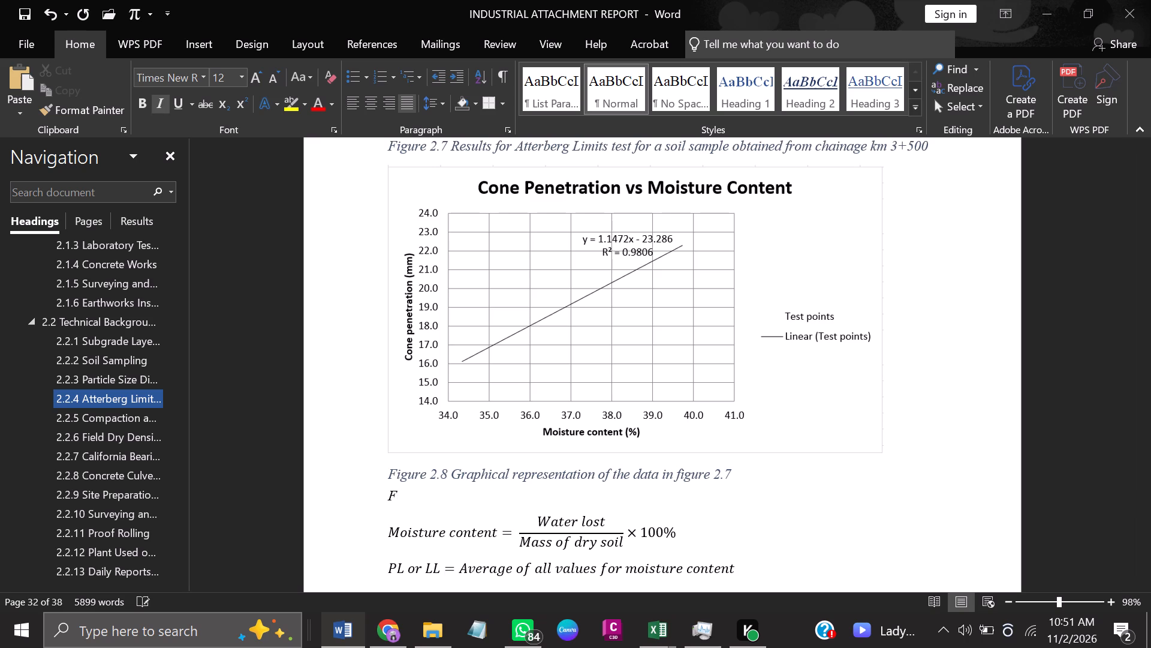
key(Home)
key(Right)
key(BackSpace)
Add an underlined "Formulas" subheading on the line between the Figure 2.8 caption and the moisture content equation.
scroll(603, 539, up, 1)
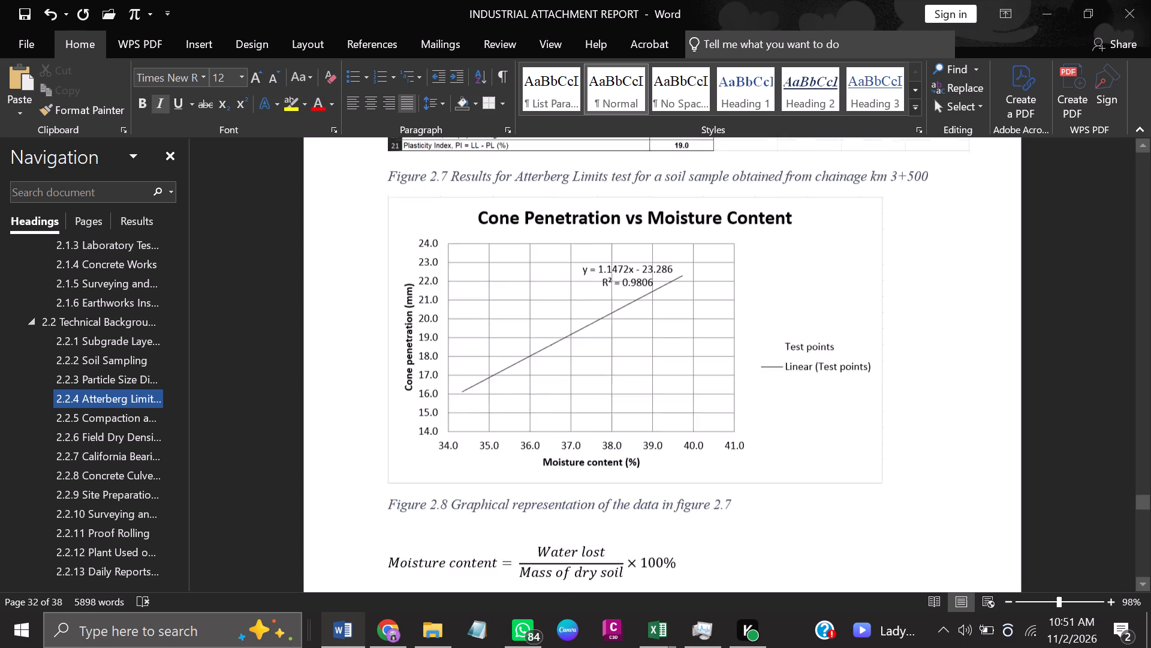
scroll(604, 540, down, 1)
scroll(604, 540, up, 11)
scroll(605, 541, down, 3)
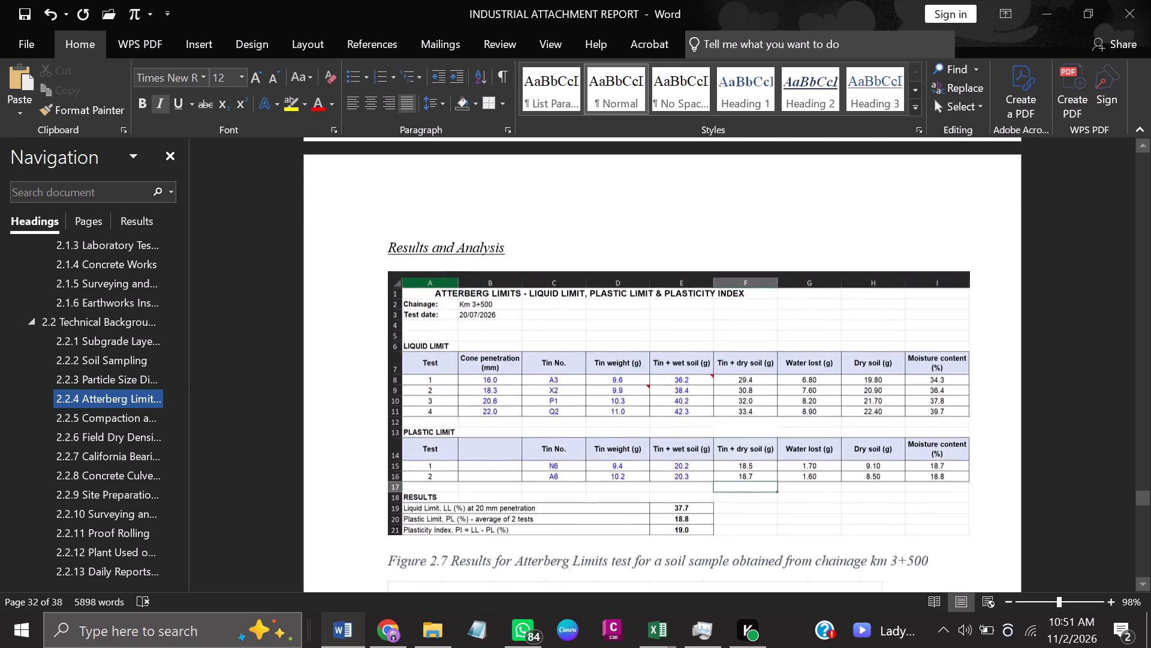
scroll(605, 541, down, 10)
text(Form)
text(ulas)
drag(491, 424, 368, 424)
click(179, 100)
click(496, 411)
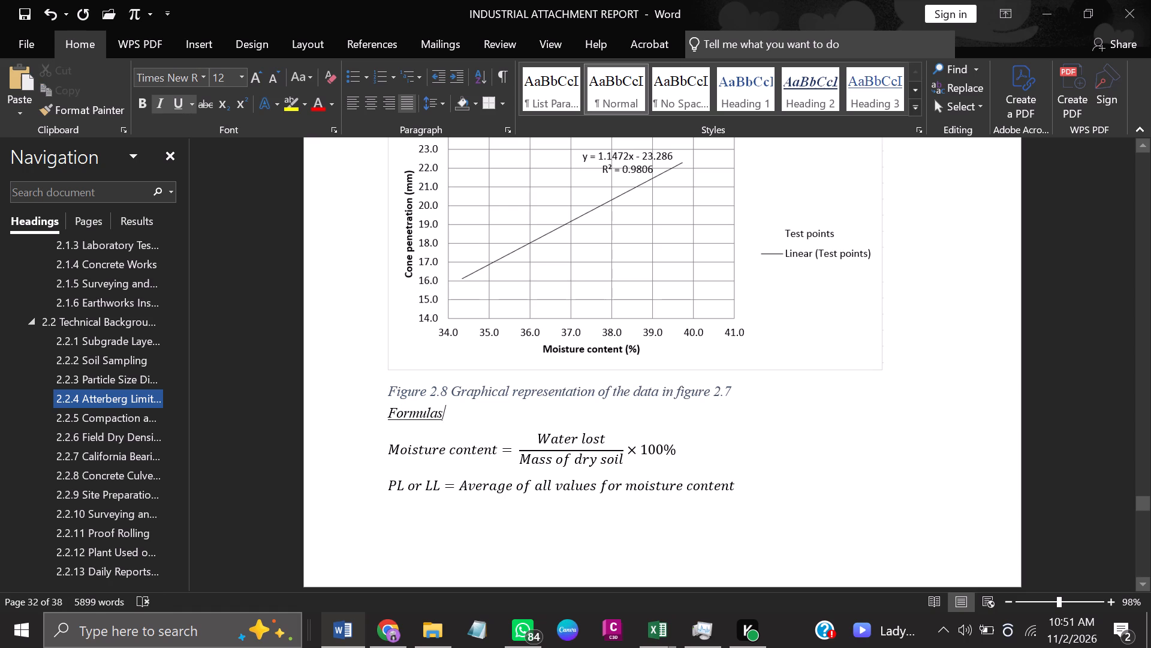
Insert a page break directly before the "Formulas" subheading.
click(388, 413)
key(ctrl+Return)
Remove the "Compaction:" heading's list numbering and the page break before it in section 2.2.5, bringing it up under the preceding bullet.
scroll(390, 413, down, 3)
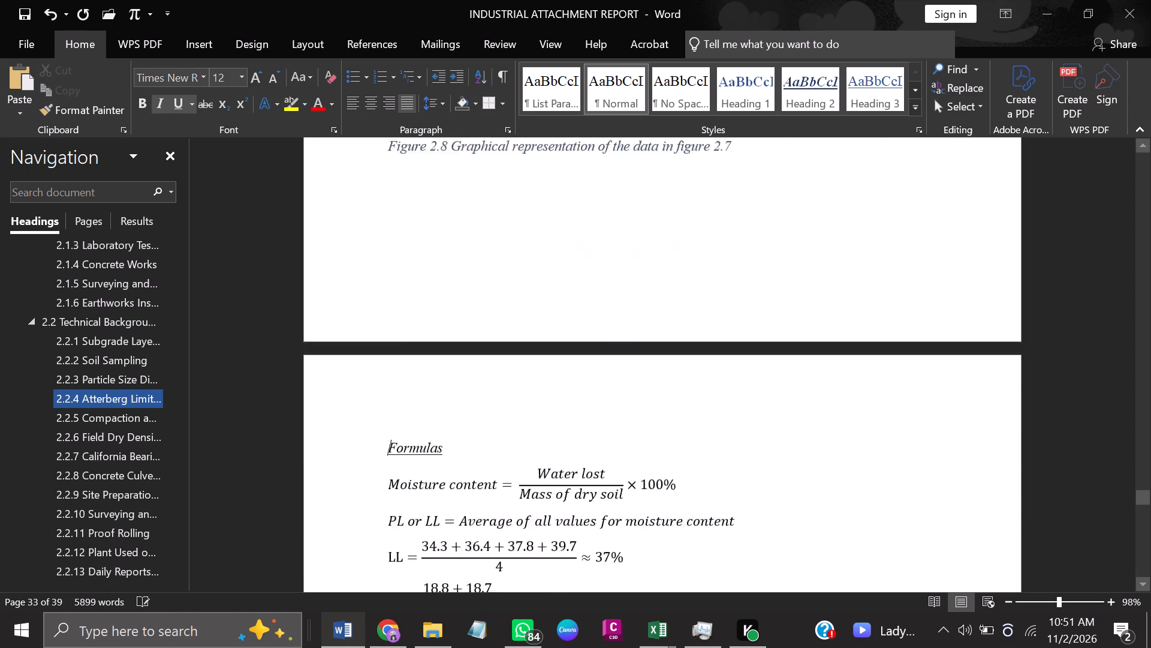
scroll(397, 419, down, 20)
scroll(397, 419, down, 4)
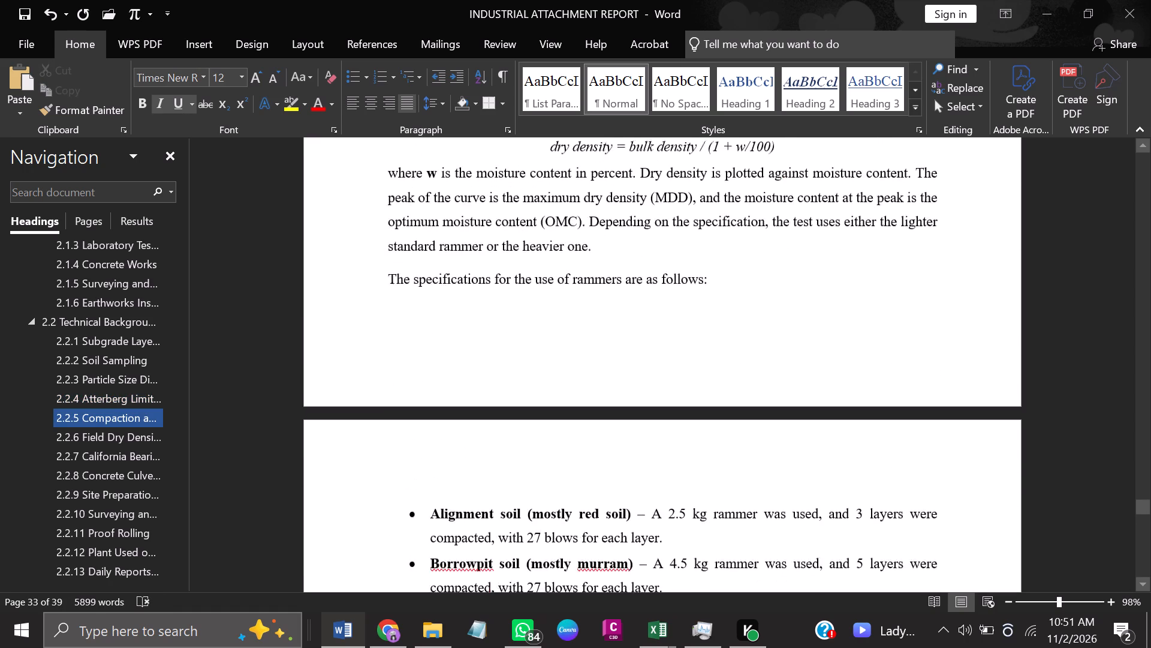
scroll(451, 512, down, 3)
scroll(451, 512, up, 6)
scroll(452, 512, down, 8)
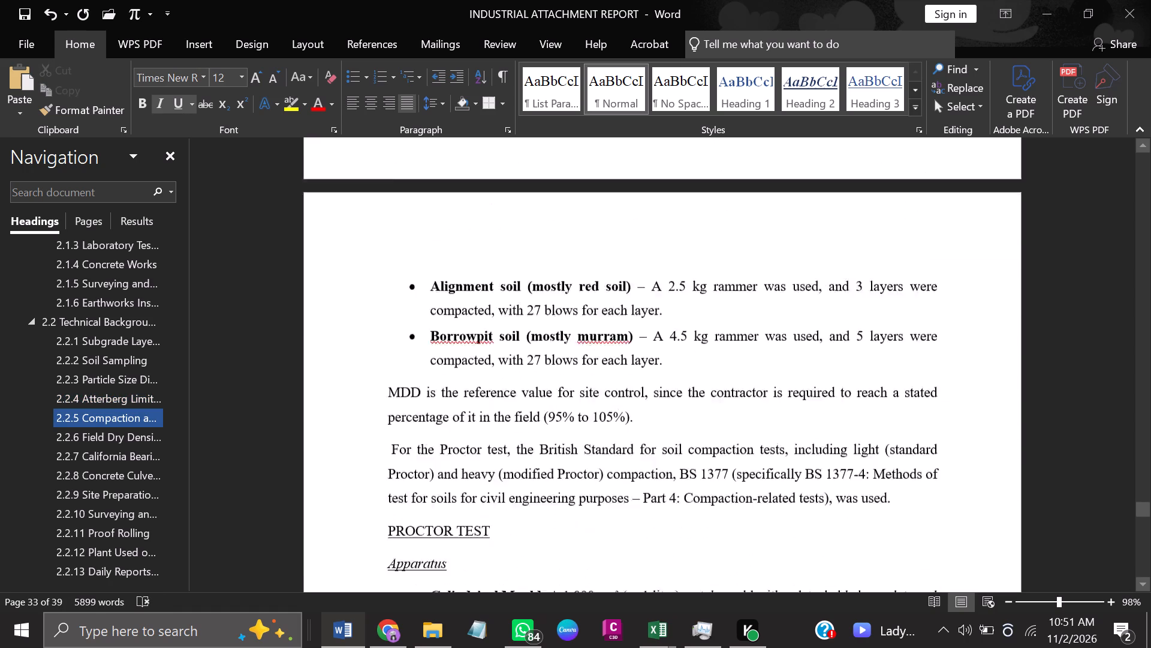
scroll(453, 512, down, 20)
scroll(453, 512, down, 2)
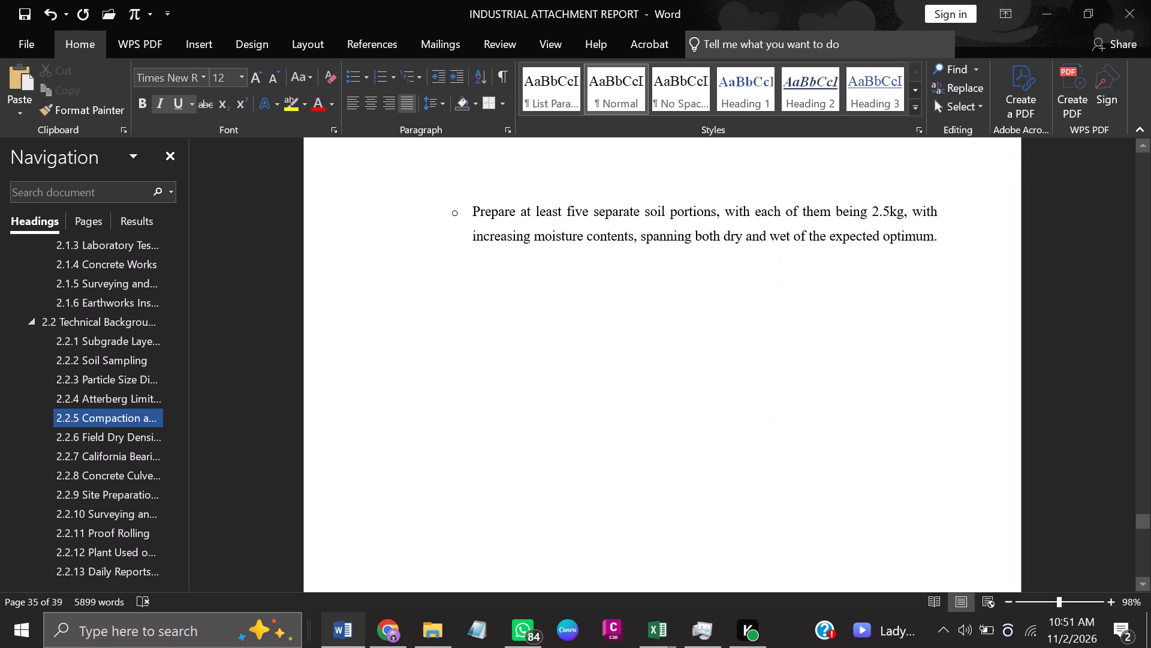
scroll(740, 525, down, 20)
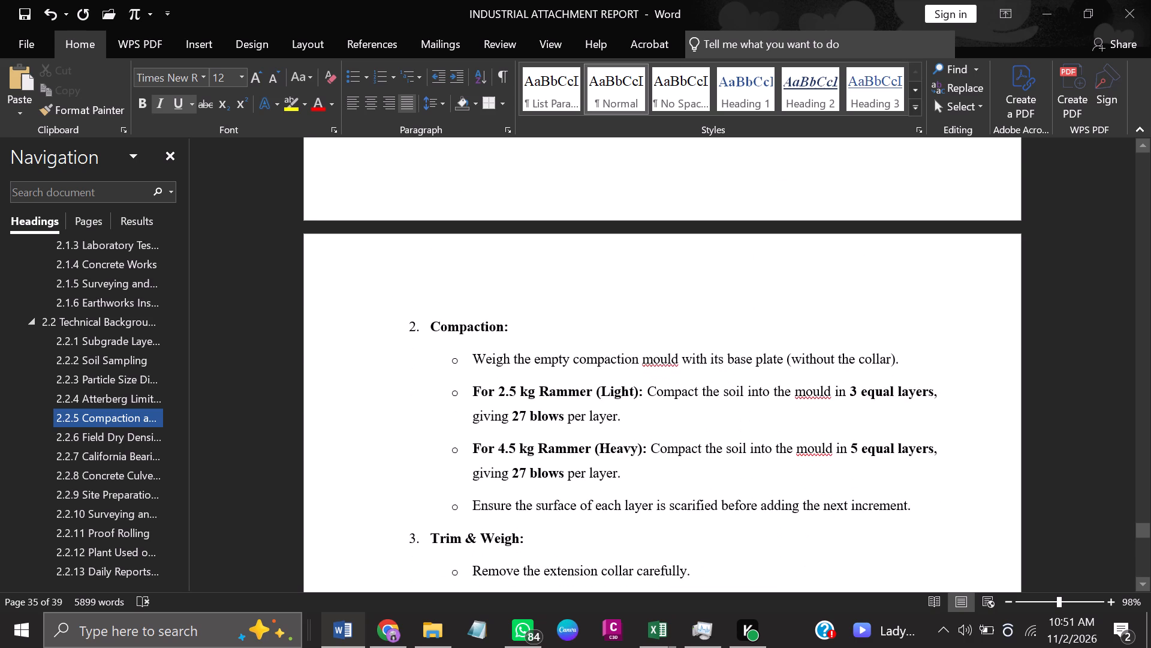
scroll(748, 536, down, 5)
scroll(748, 536, up, 11)
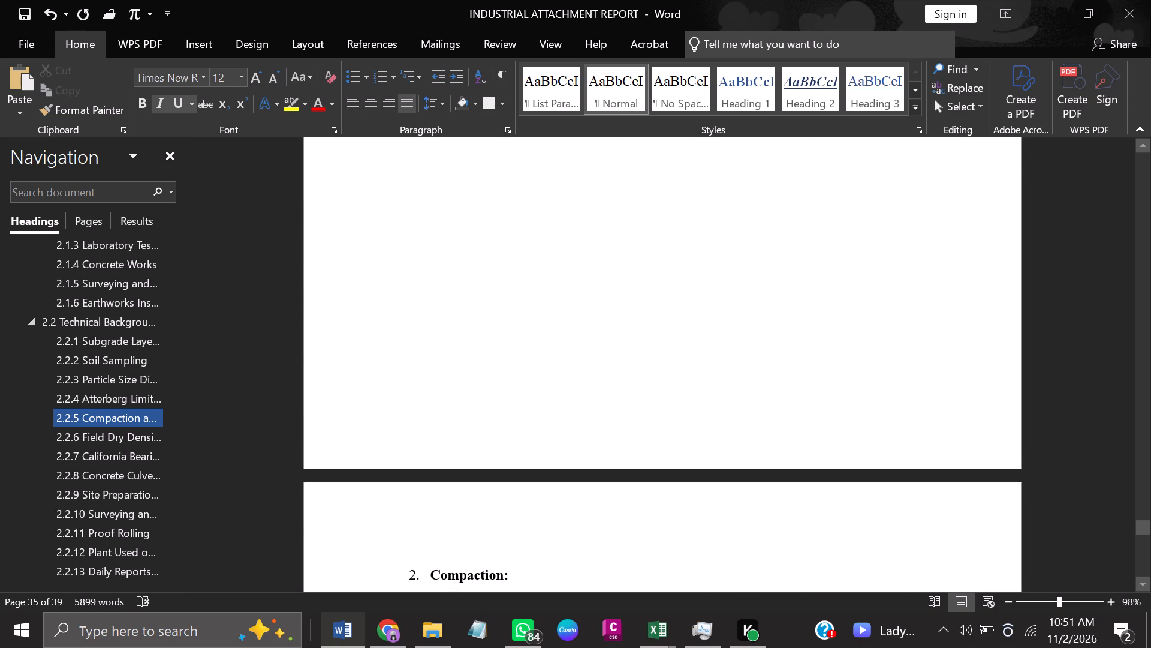
click(469, 541)
click(425, 573)
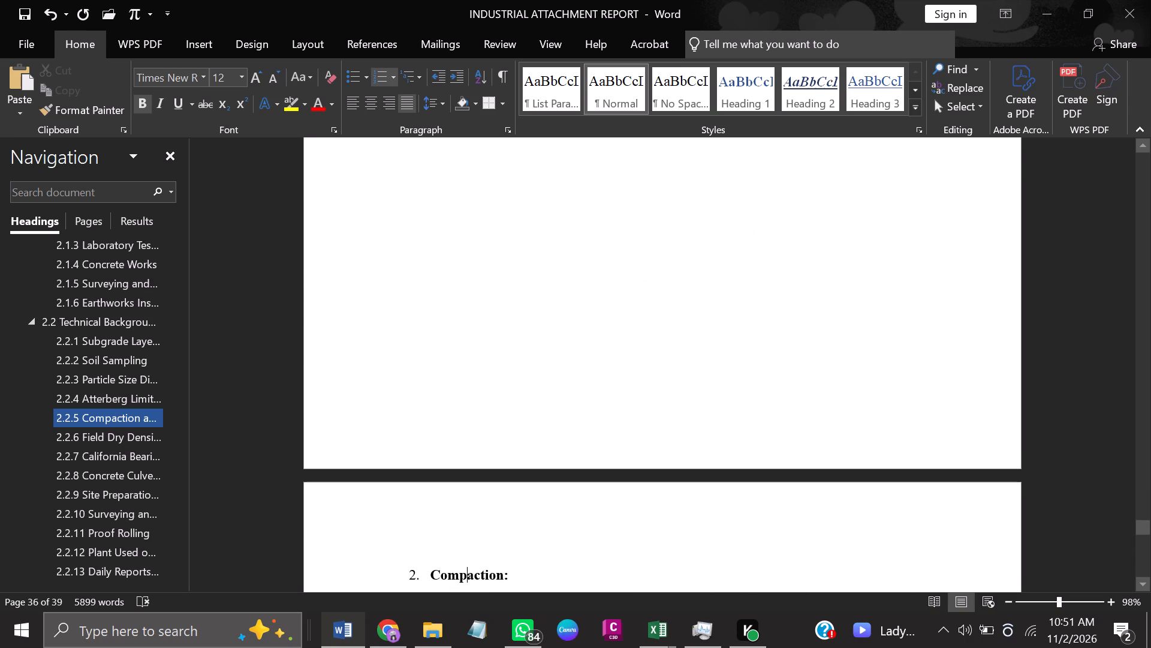
key(BackSpace)
key(BackSpace)
key(BackSpace)
key(BackSpace)
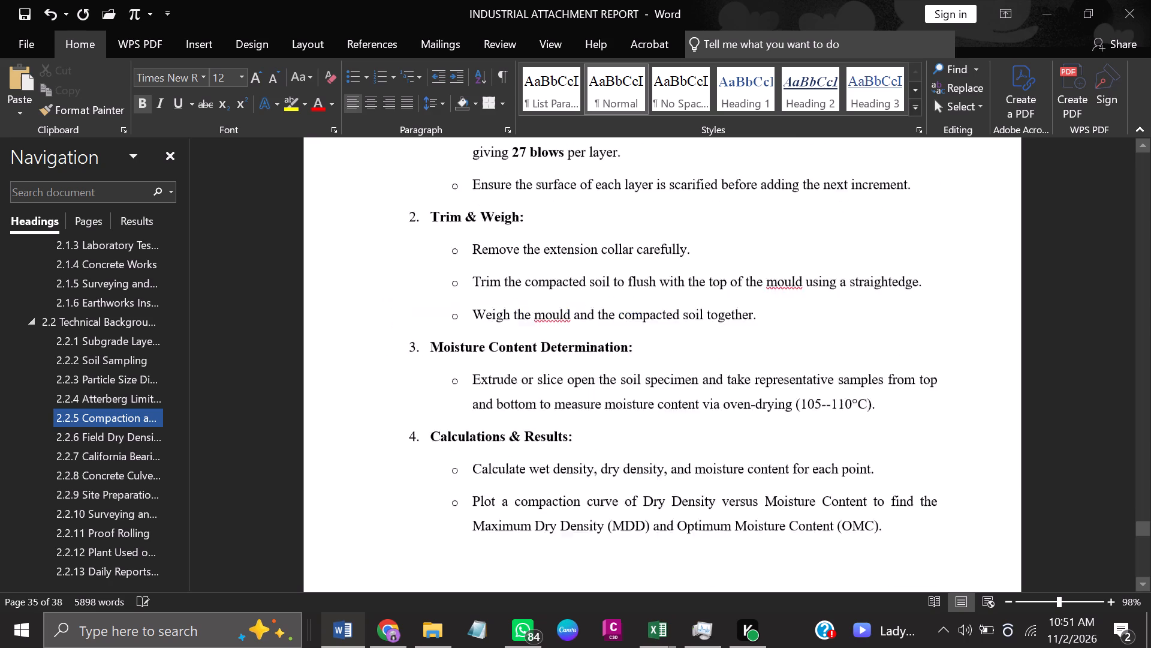
Number the "Compaction:" heading as item 2. of the Proctor test procedure.
scroll(432, 554, up, 10)
scroll(445, 559, down, 2)
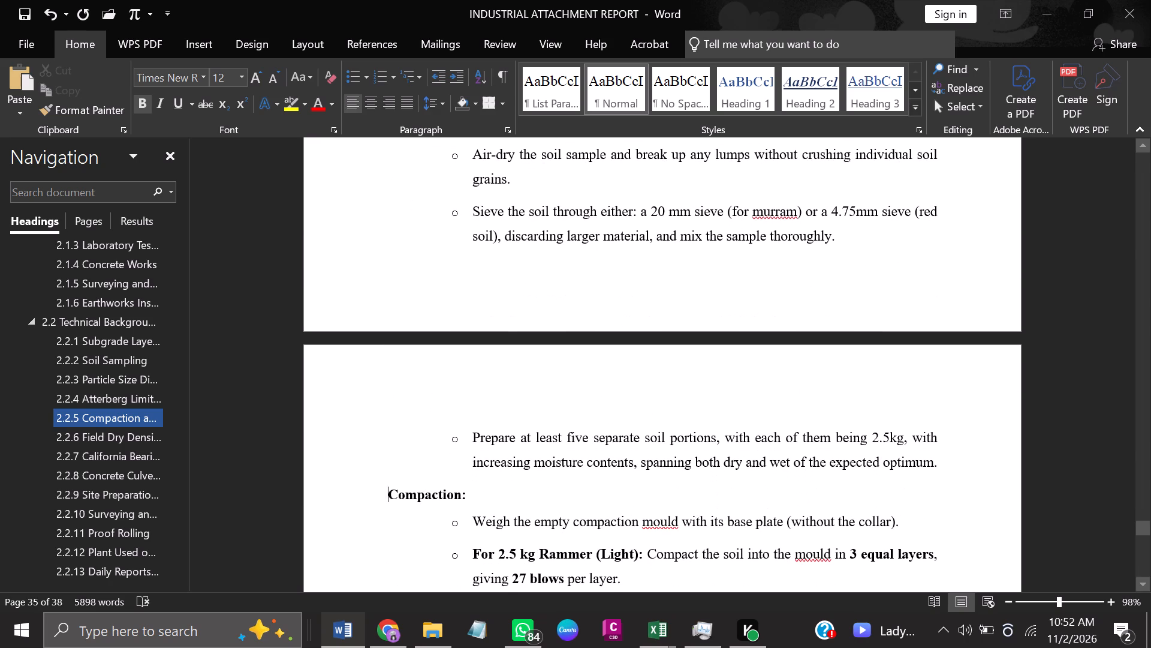
text(2.)
key(space)
Place the text cursor on the blank line after the "Calculations & Results" bullets, above heading 2.2.6.
scroll(450, 565, down, 9)
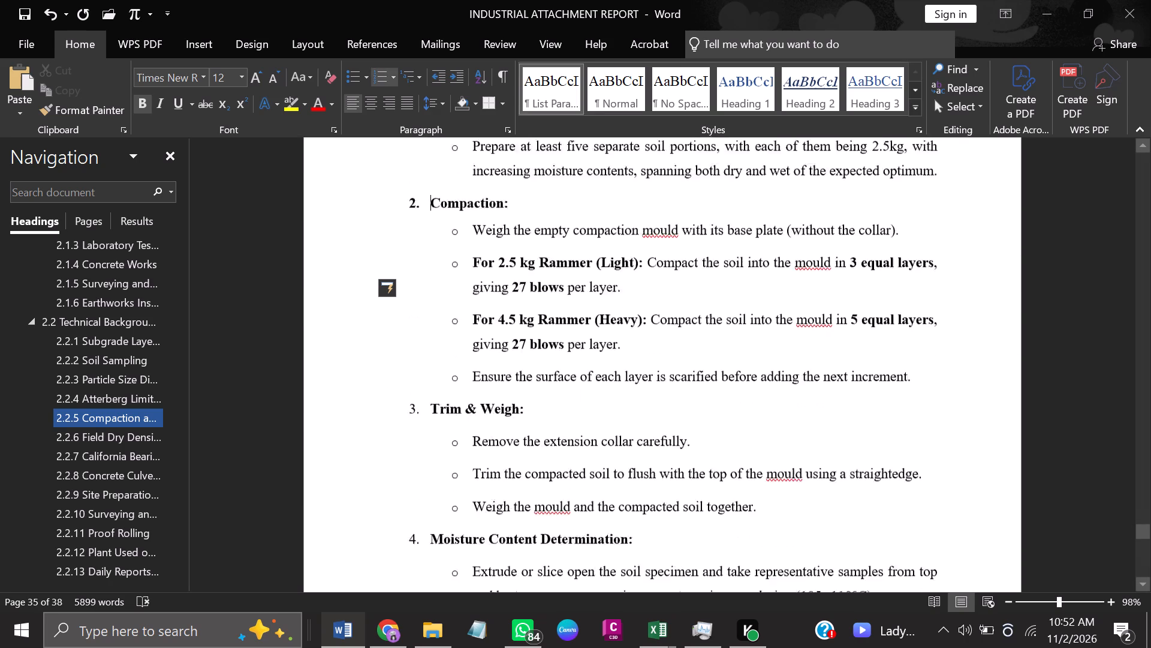
scroll(458, 571, down, 15)
scroll(540, 573, down, 7)
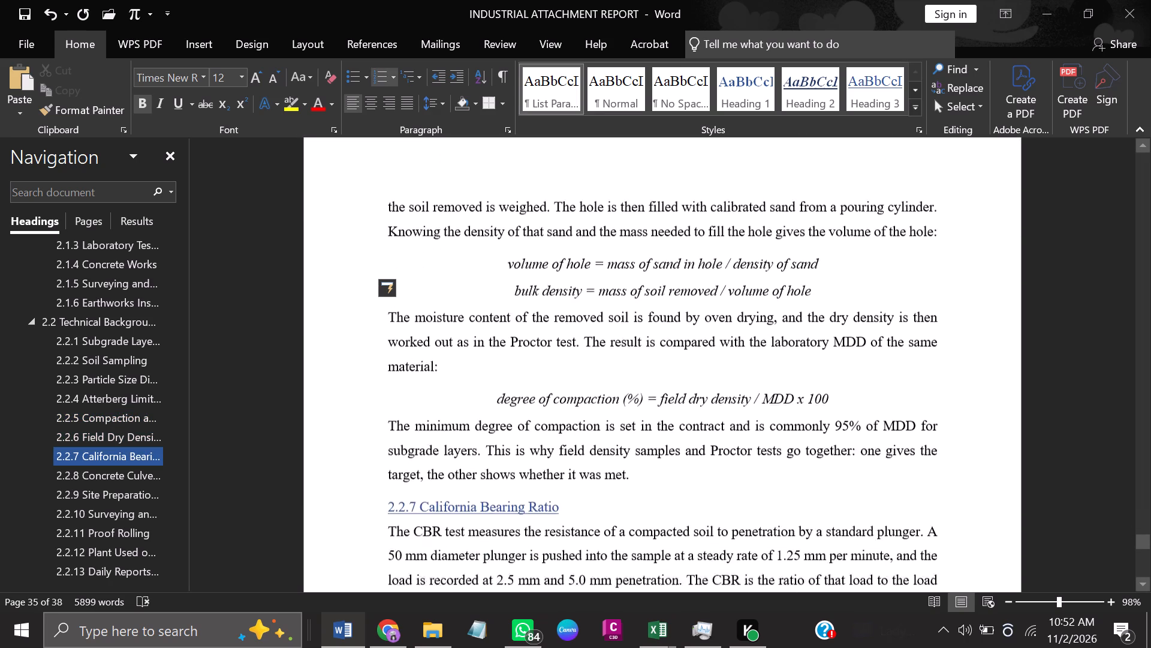
scroll(540, 573, down, 2)
scroll(540, 574, up, 16)
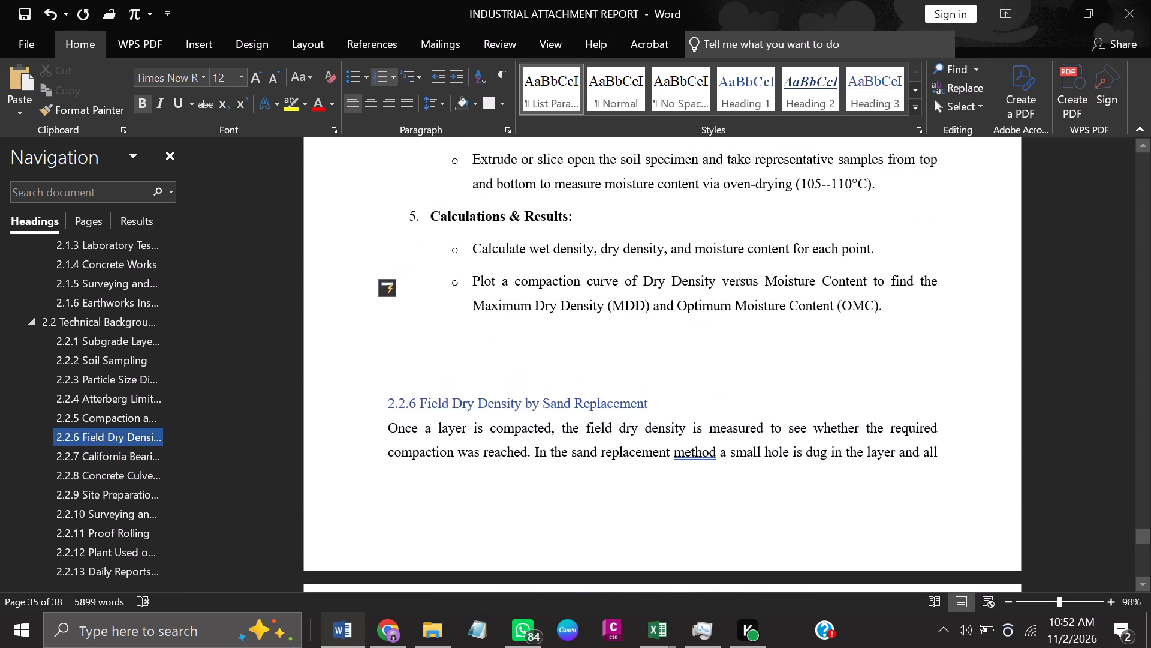
scroll(541, 572, up, 4)
click(405, 515)
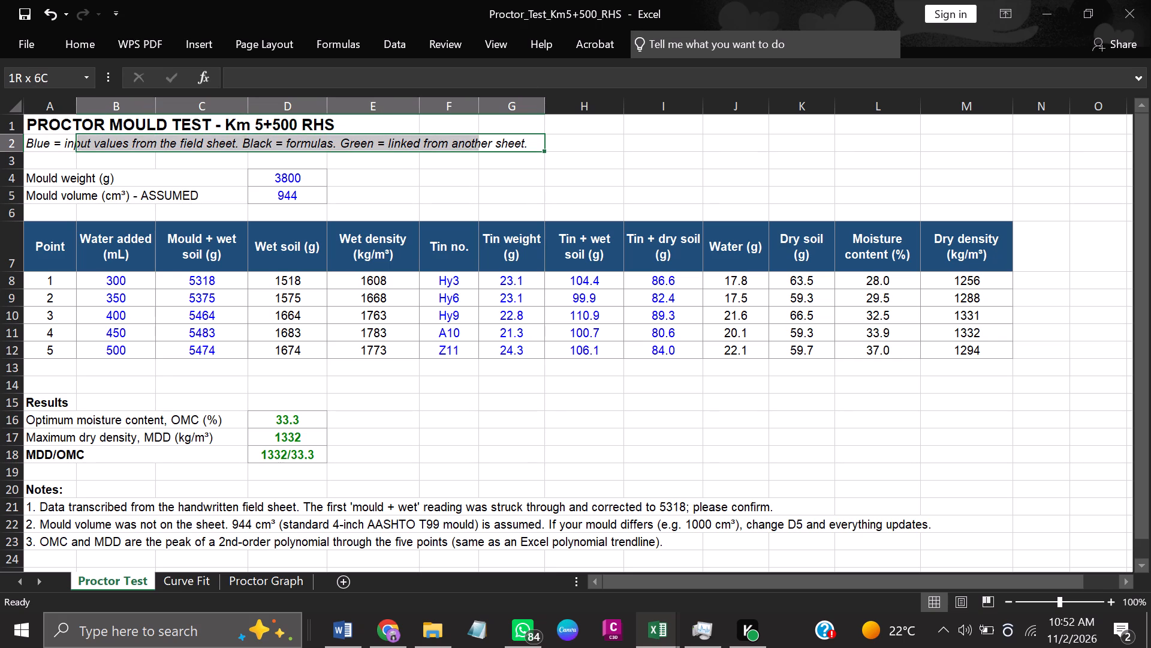
drag(83, 149, 47, 149)
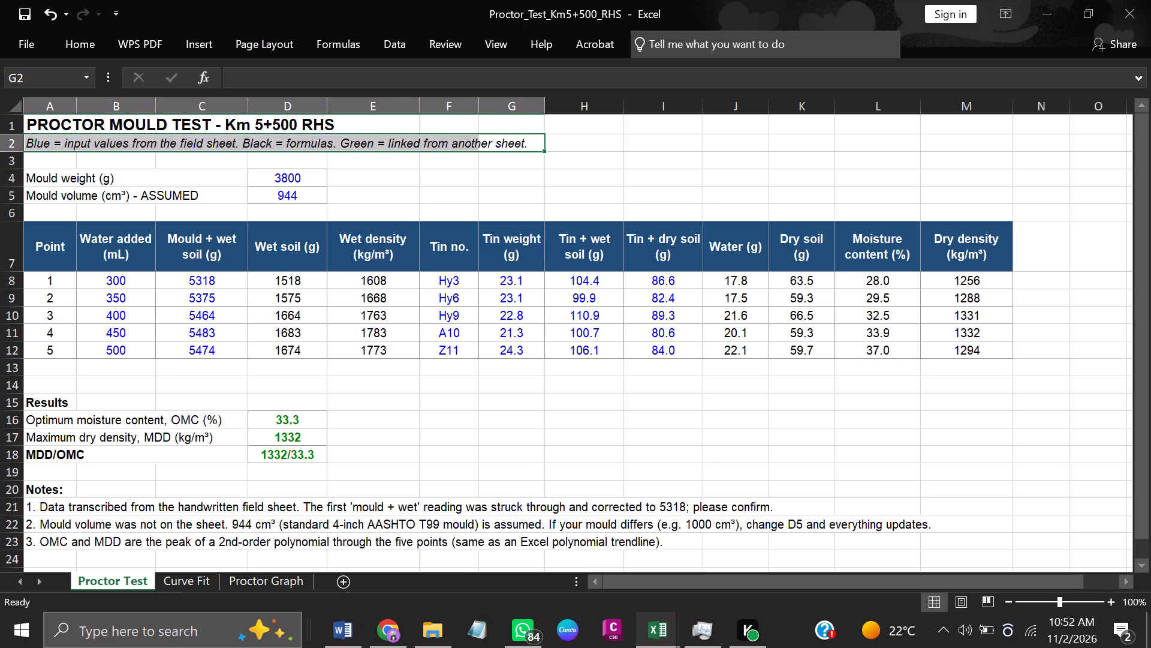
key(Delete)
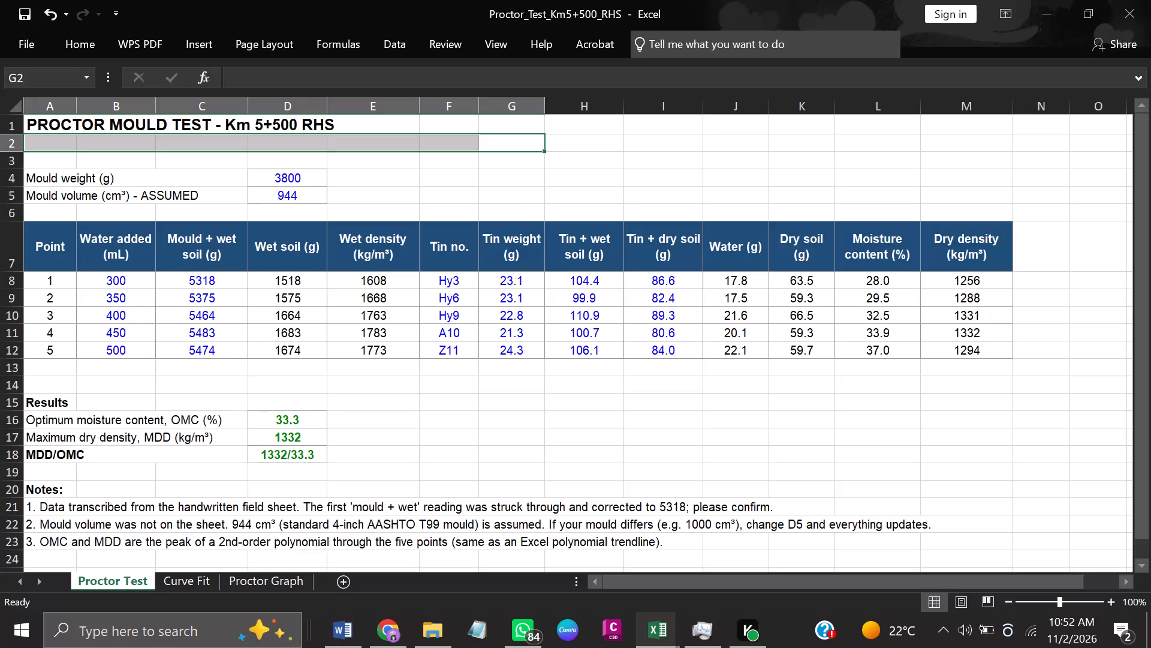
key(Escape)
key(Escape)
click(563, 142)
key(Escape)
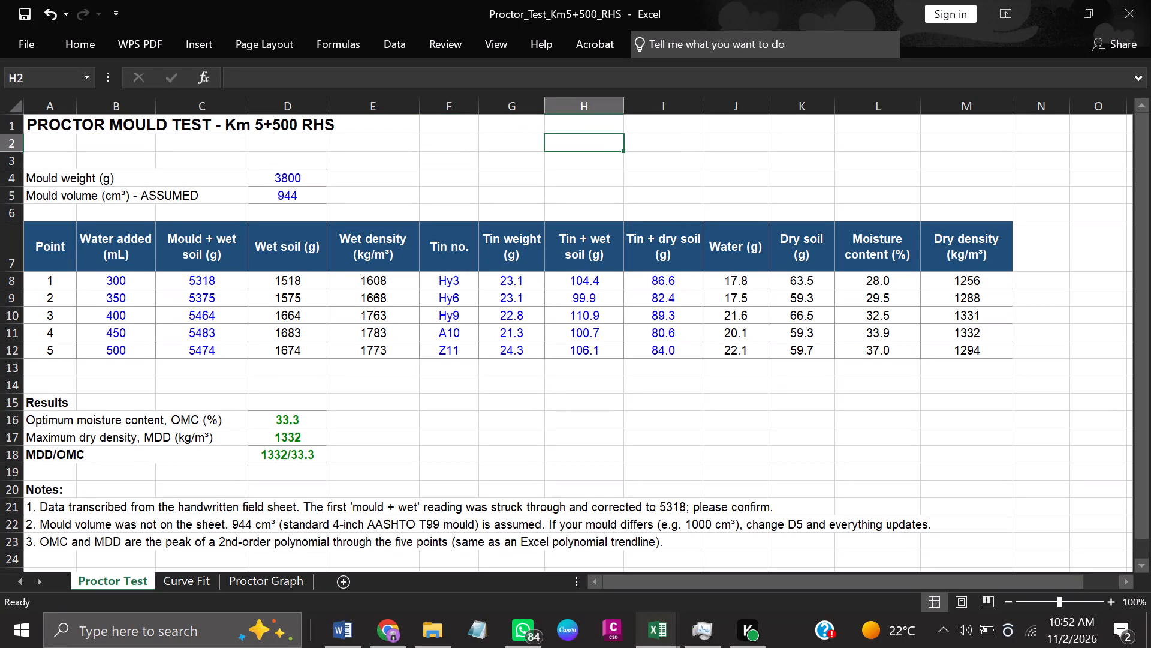
Open Snipping Tool, capture the Proctor Test sheet from the title through the MDD/OMC row across columns A to M, and copy the snip.
click(121, 647)
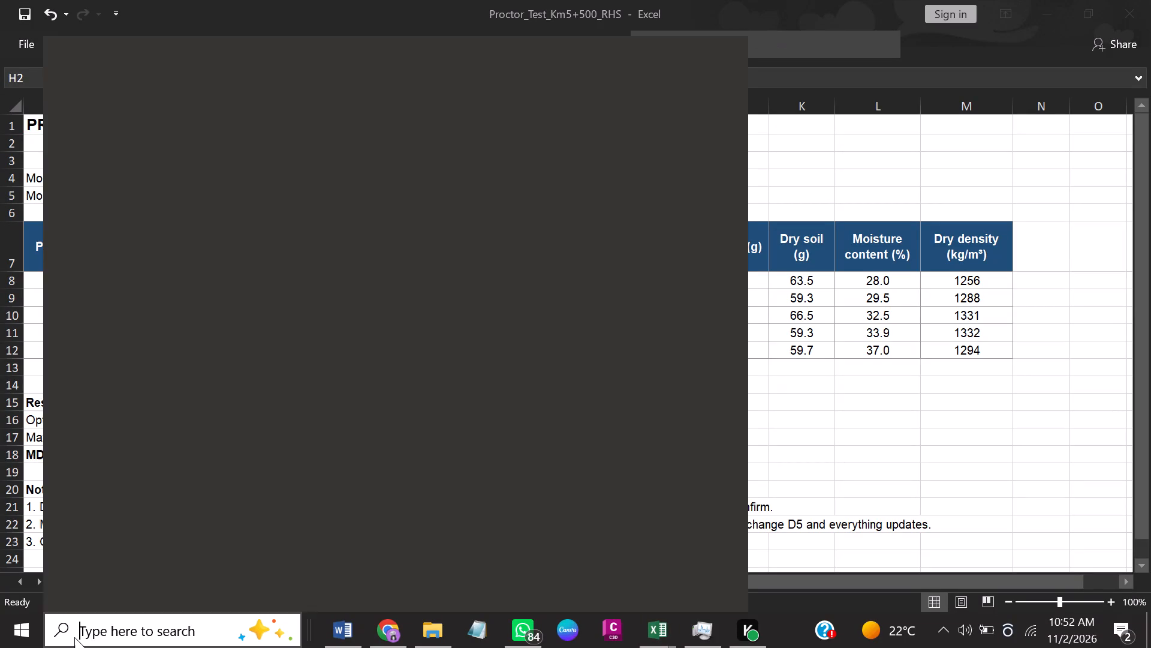
text(snipp)
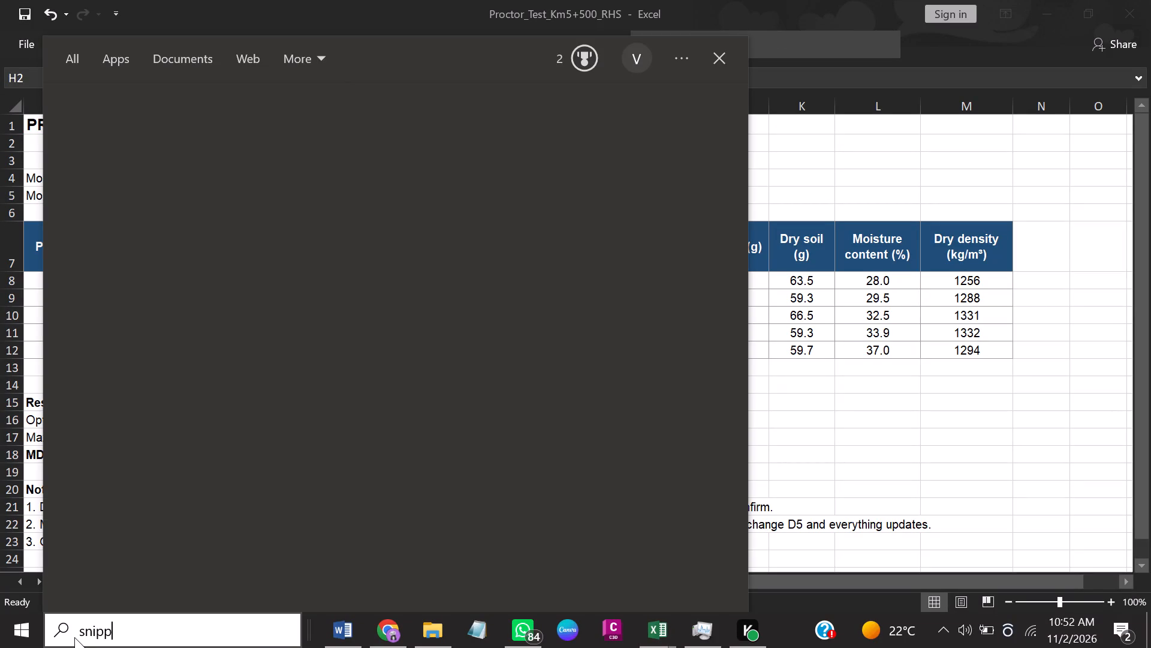
click(190, 155)
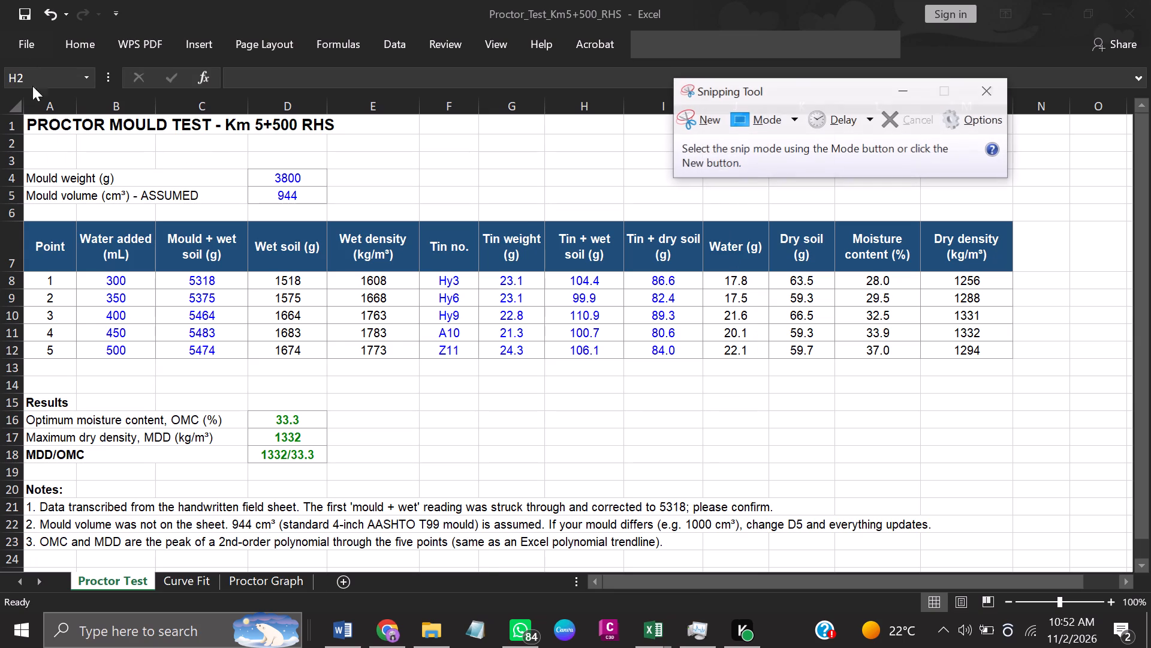
click(700, 118)
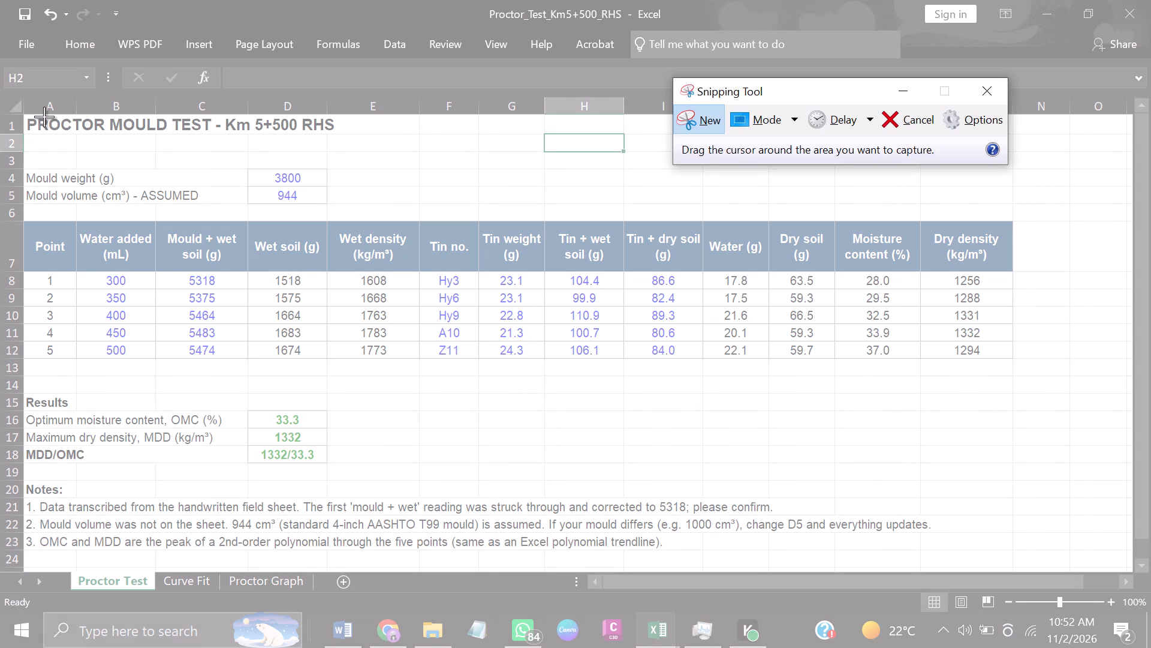
drag(20, 112, 705, 504)
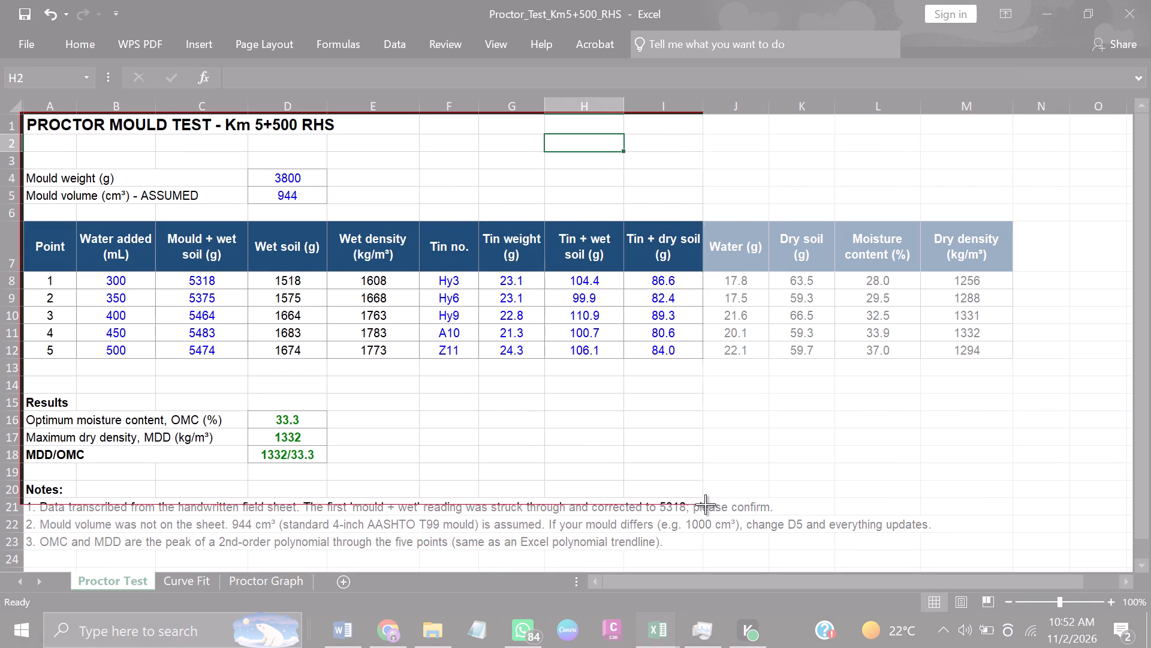
drag(705, 504, 1014, 467)
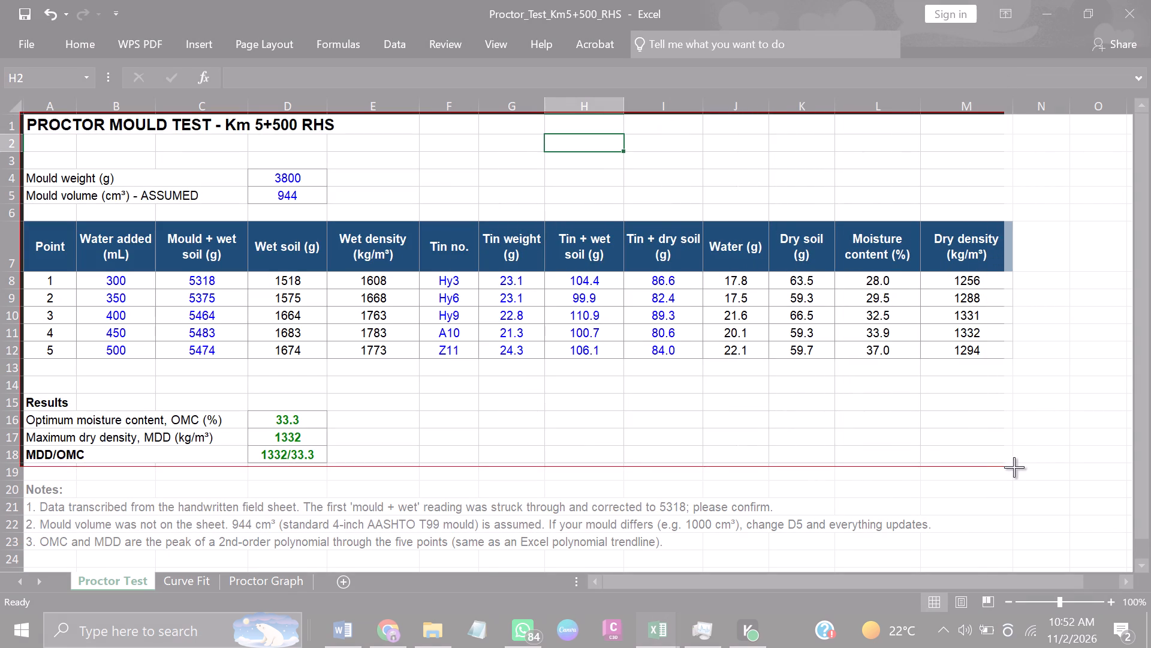
drag(1014, 467, 1013, 466)
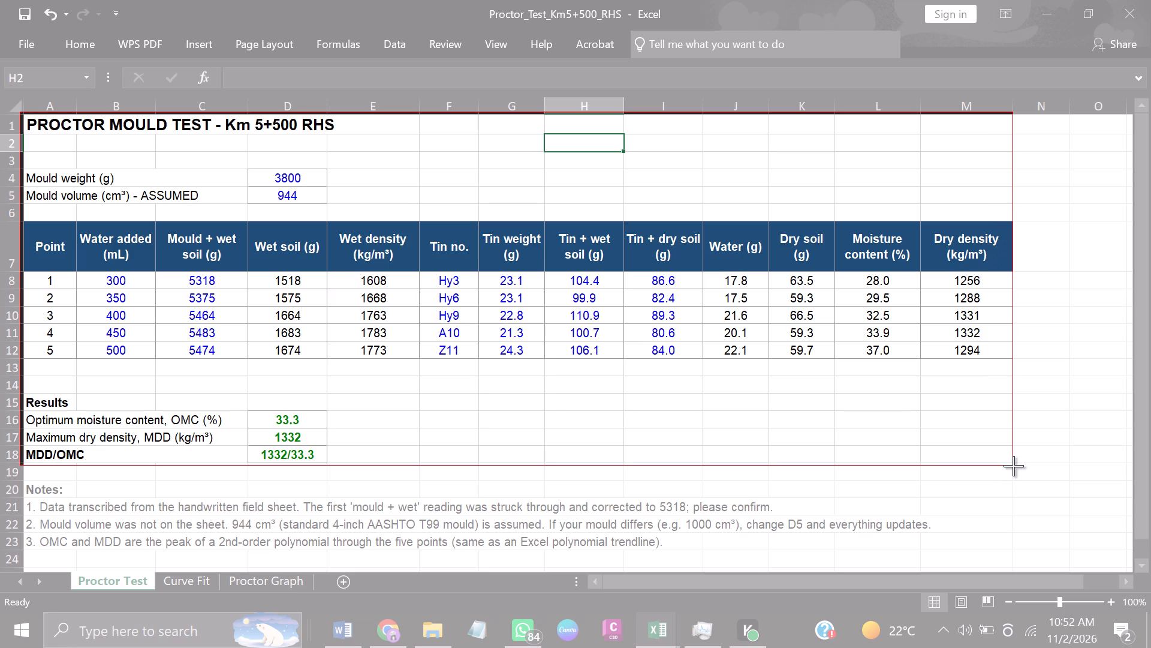
drag(1013, 466, 1013, 463)
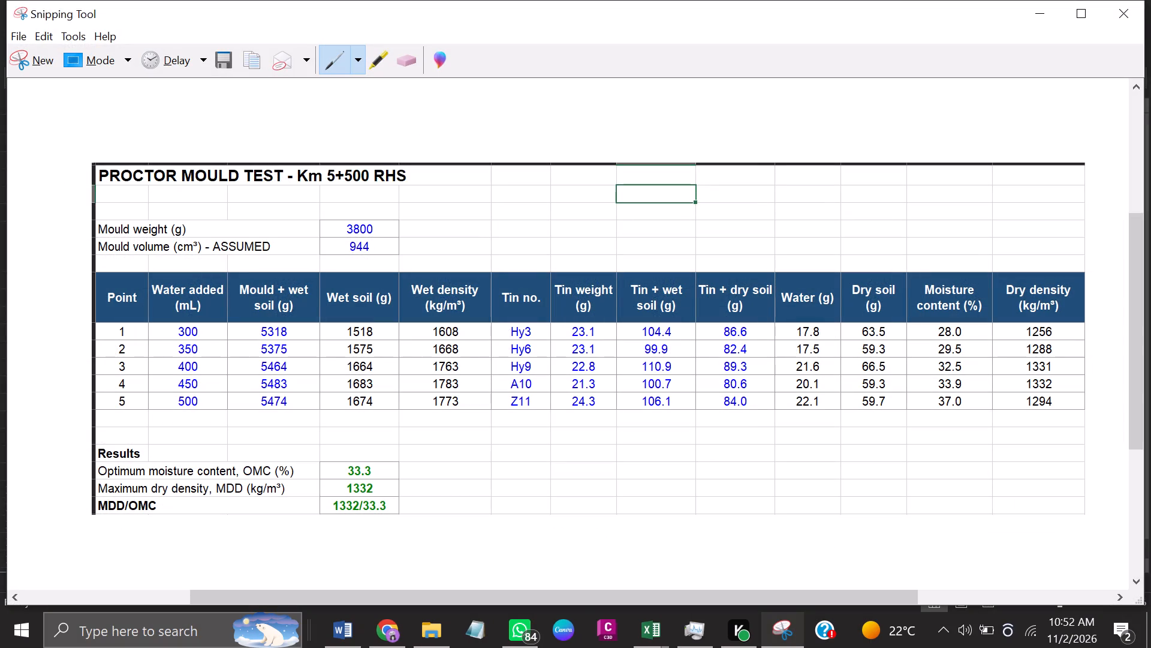
key(ctrl+c)
key(ctrl+c)
Switch to the Word report and add an italic, underlined "Results and Calculations" subheading on the blank line after the Calculations & Results bullets.
click(348, 635)
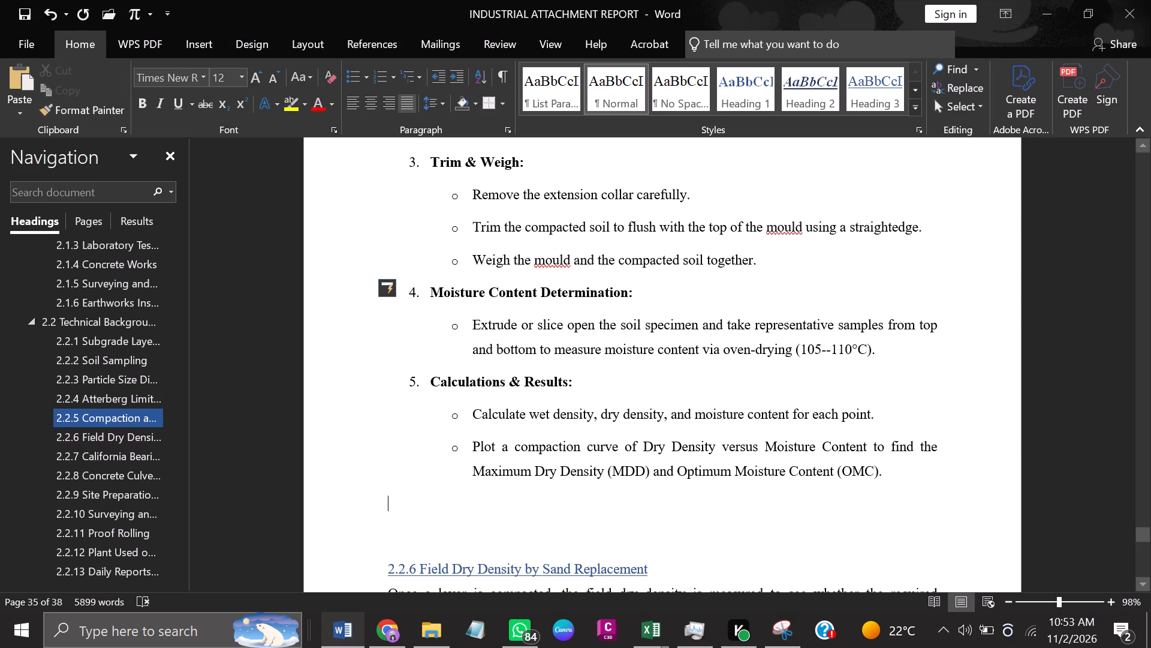
click(160, 108)
click(166, 107)
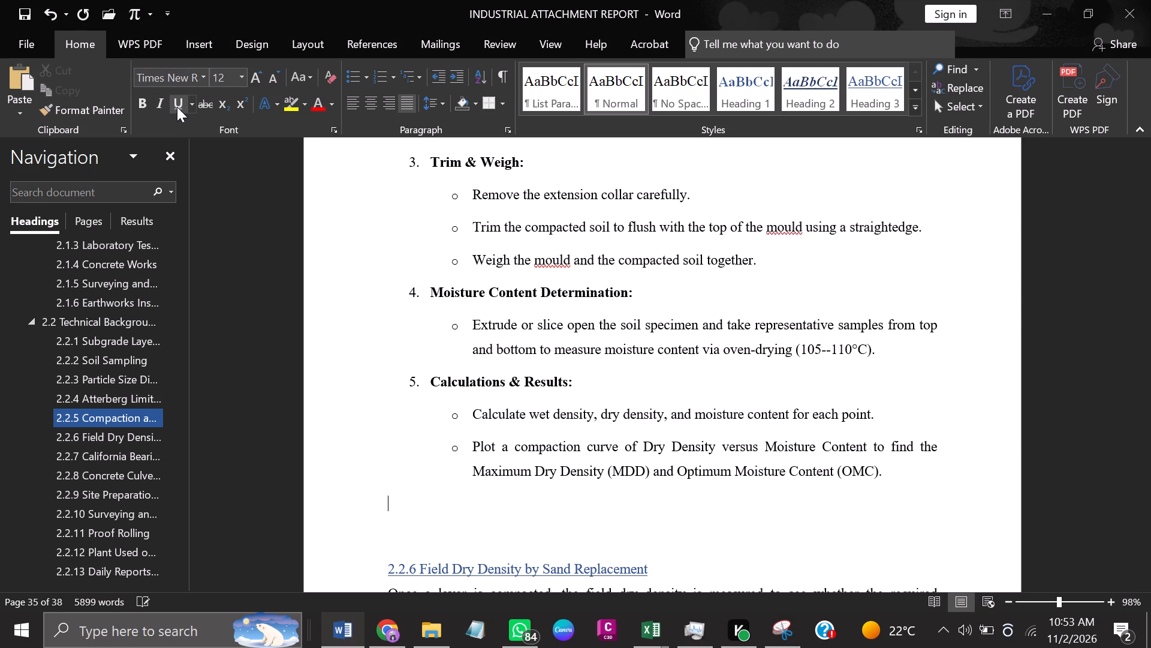
click(177, 107)
click(159, 104)
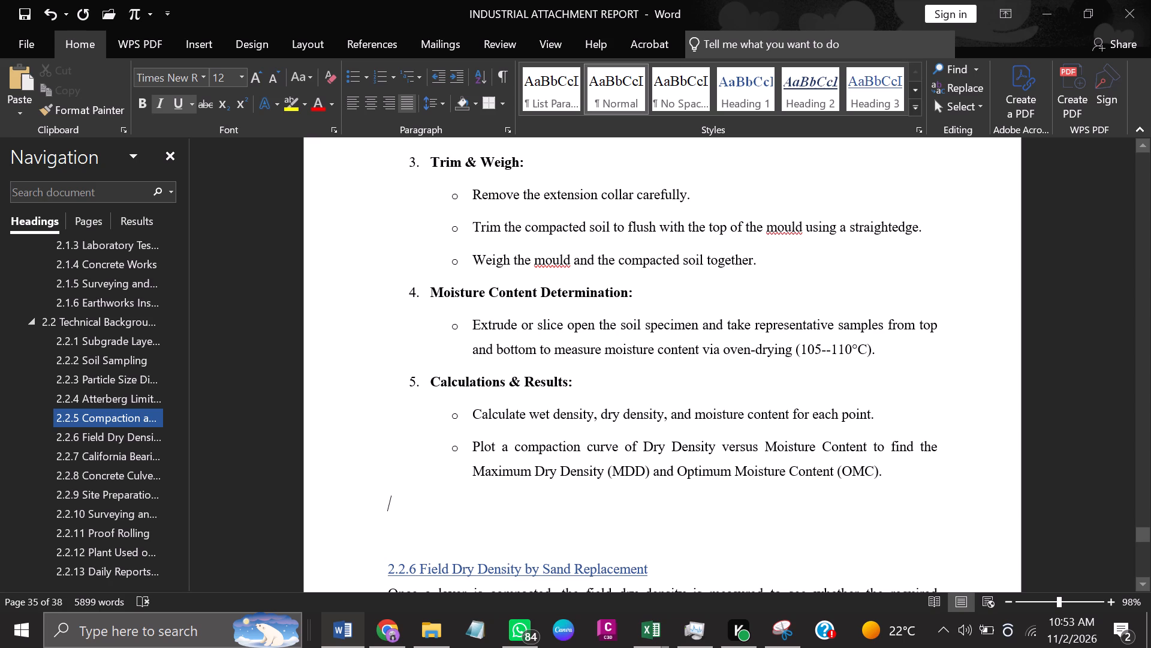
text(Re)
text(sults ad)
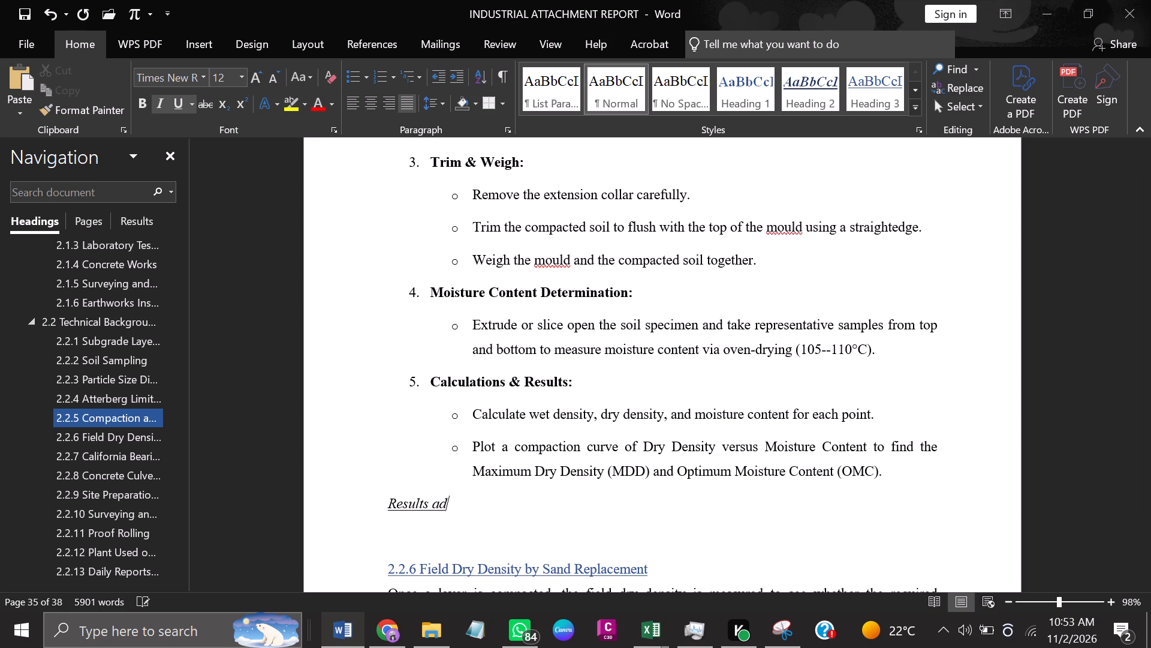
key(BackSpace)
text(n)
key(space)
key(BackSpace)
key(BackSpace)
text(nd Calculations)
Paste the copied Proctor test snip on the line below the "Results and Calculations" subheading.
key(Down)
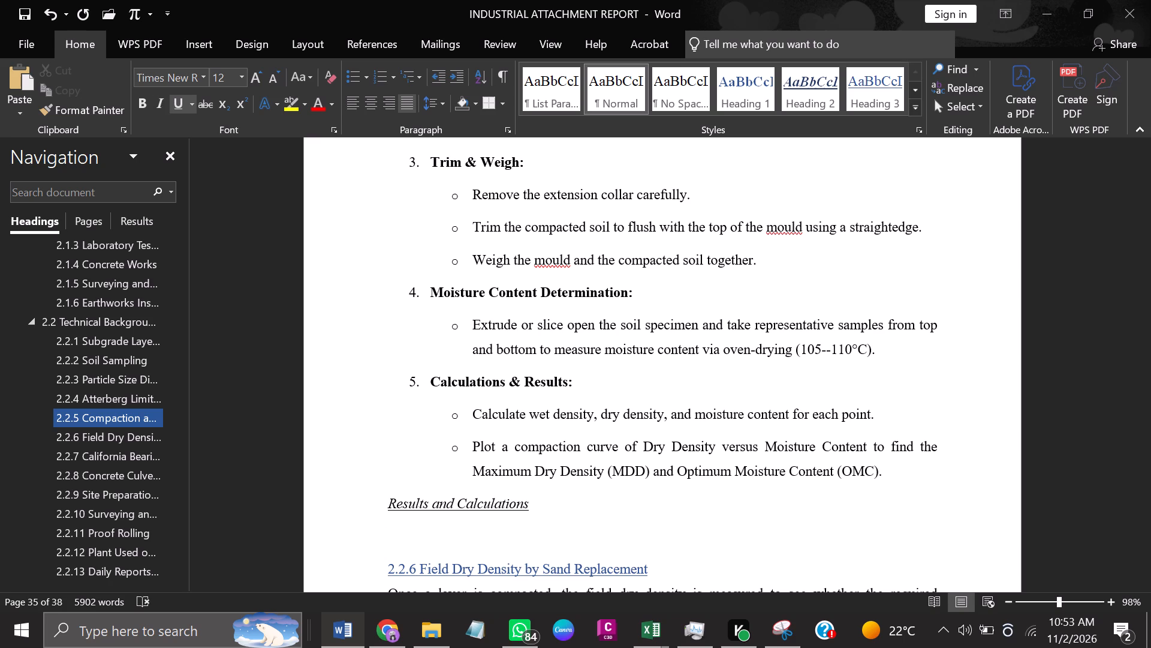
key(ctrl+v)
Insert a page break before the "Results and Calculations" subheading so it starts on the same page as the pasted picture.
scroll(658, 479, down, 4)
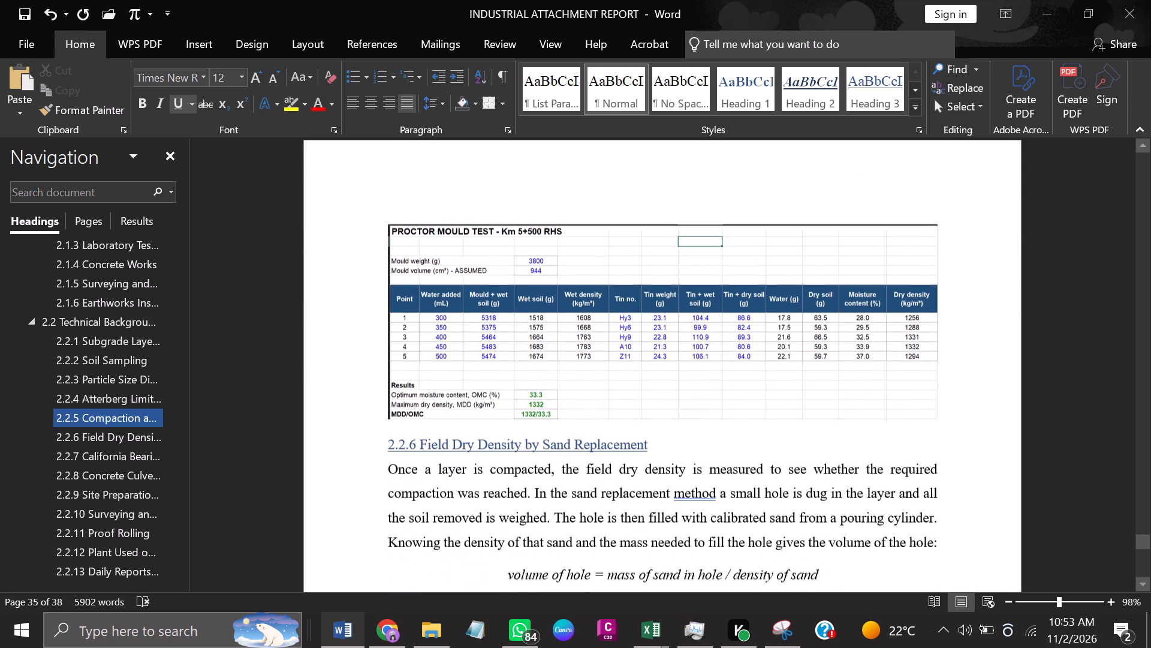
scroll(549, 331, up, 12)
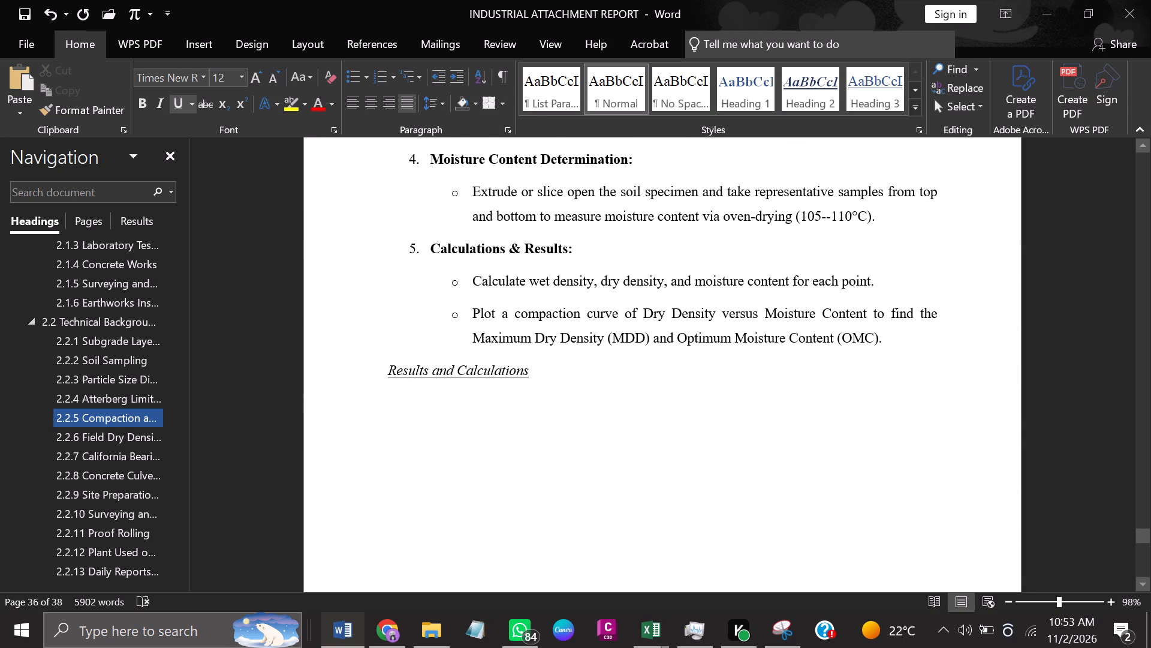
click(386, 374)
key(ctrl+Return)
Stretch the Proctor test picture taller and slightly wider, extending just past the right text margin.
scroll(382, 401, down, 8)
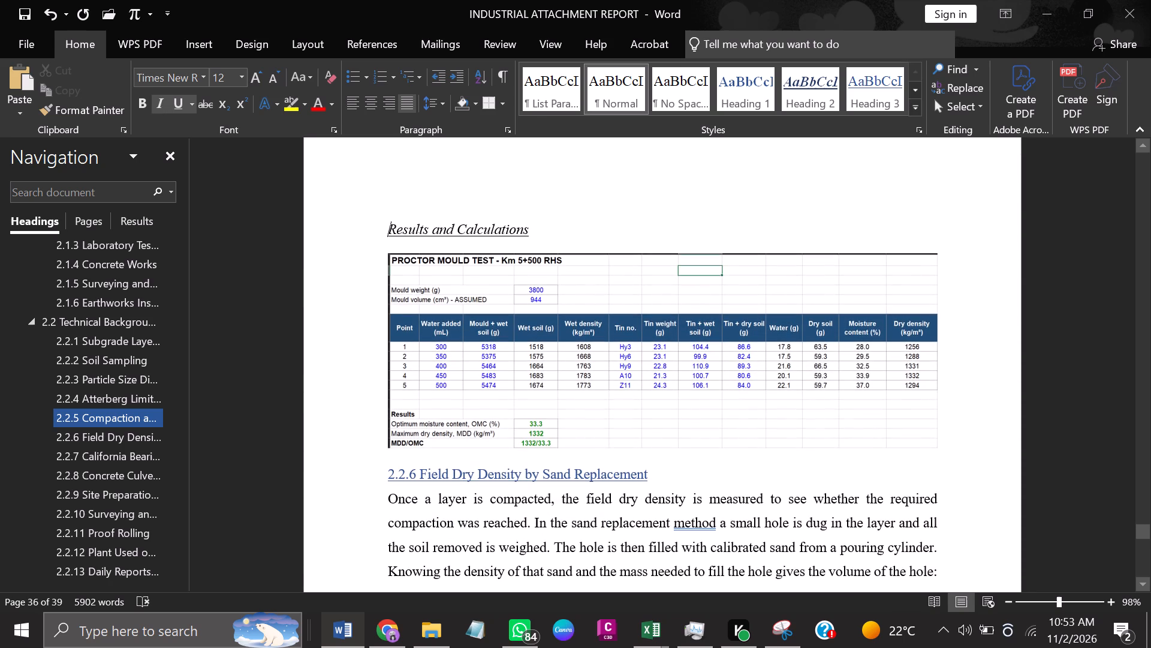
click(680, 398)
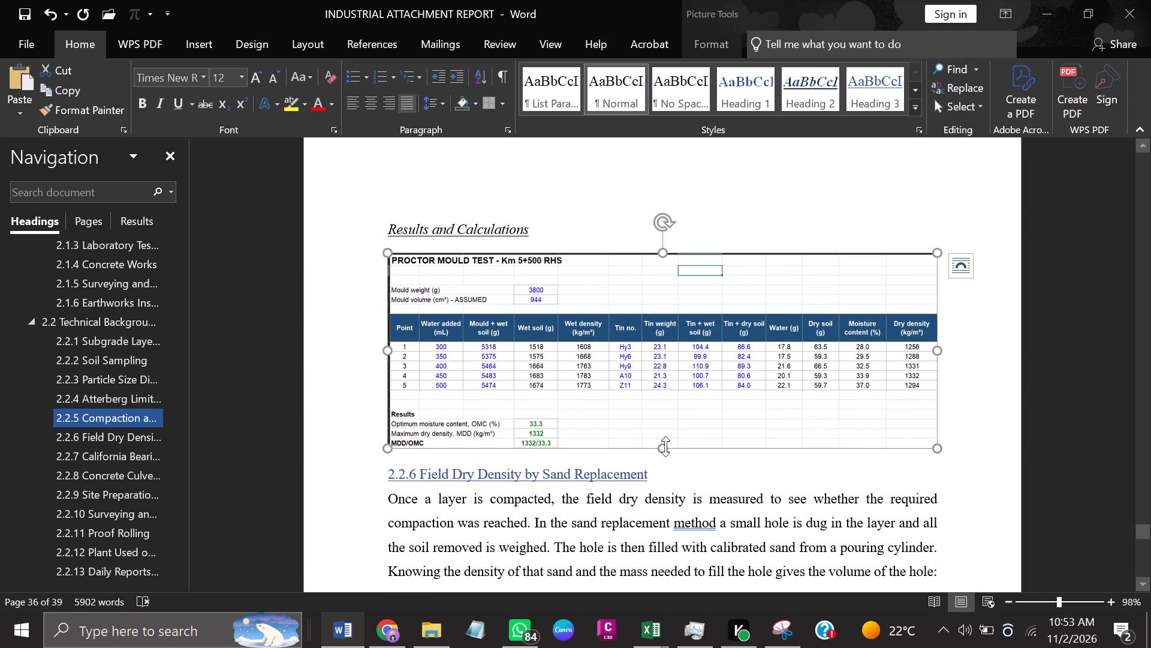
drag(665, 446, 674, 490)
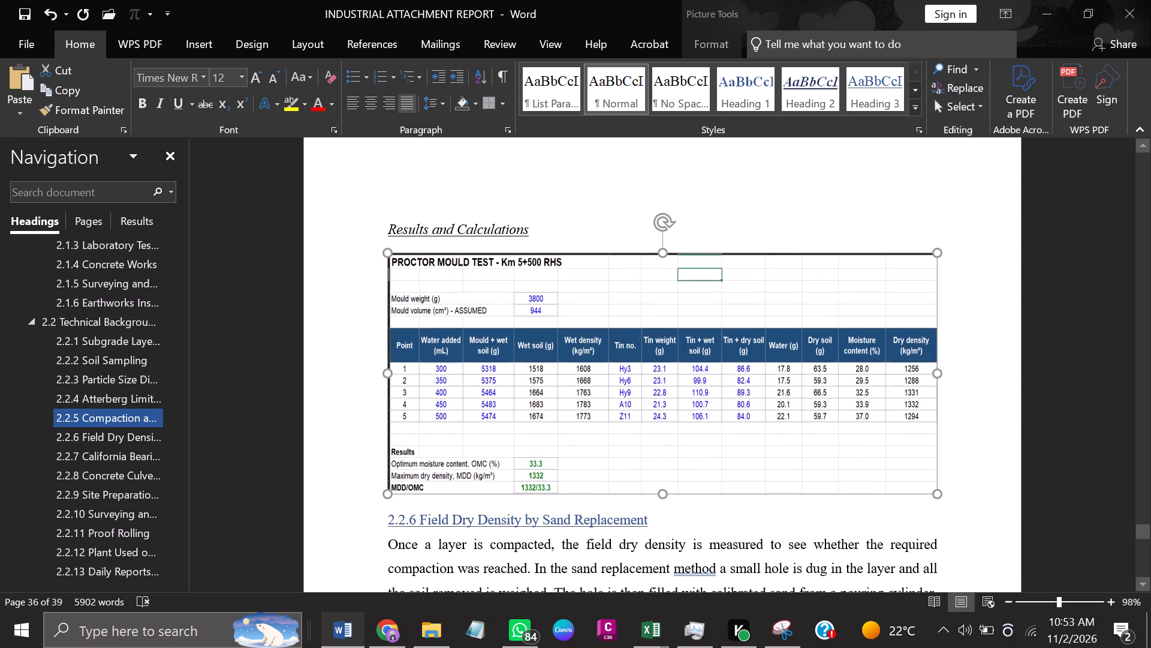
drag(674, 490, 674, 489)
click(942, 487)
drag(937, 487, 956, 497)
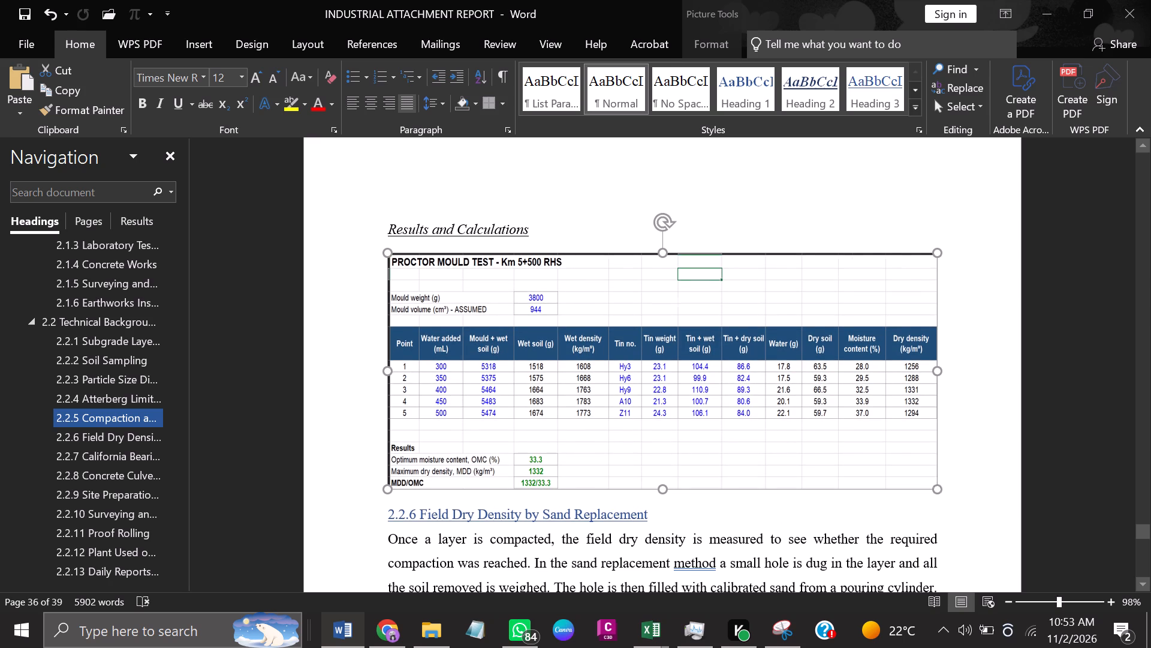
drag(956, 497, 956, 498)
Set the Proctor test picture's text wrapping to Top and Bottom.
scroll(880, 484, down, 3)
scroll(880, 484, up, 1)
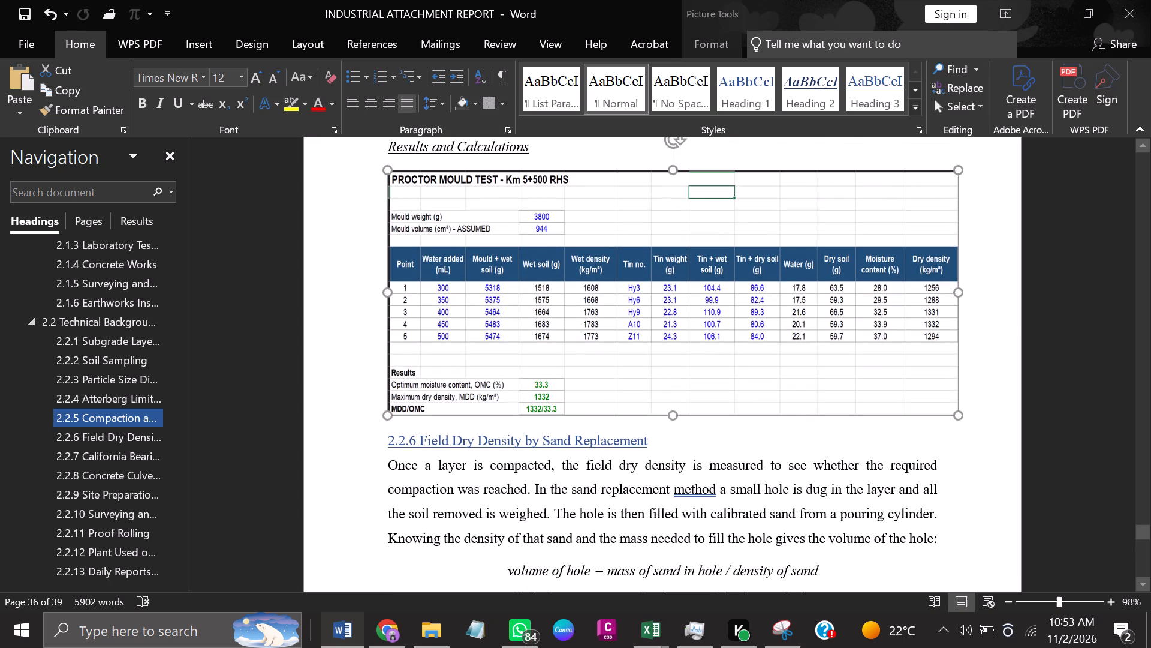
click(987, 184)
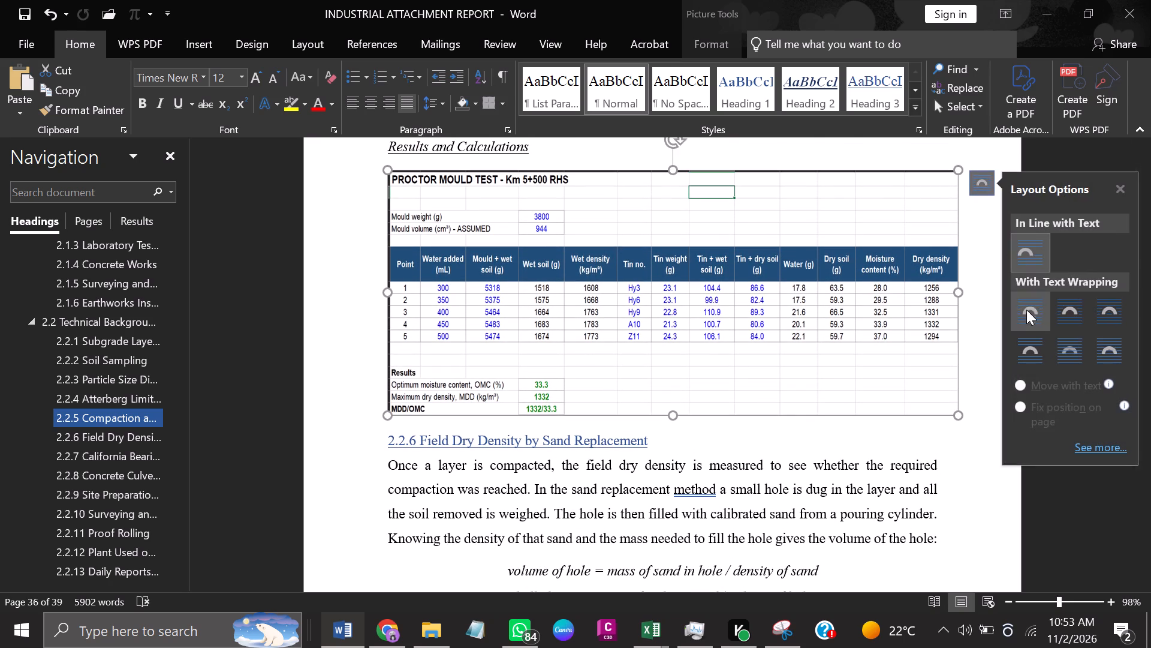
click(1025, 343)
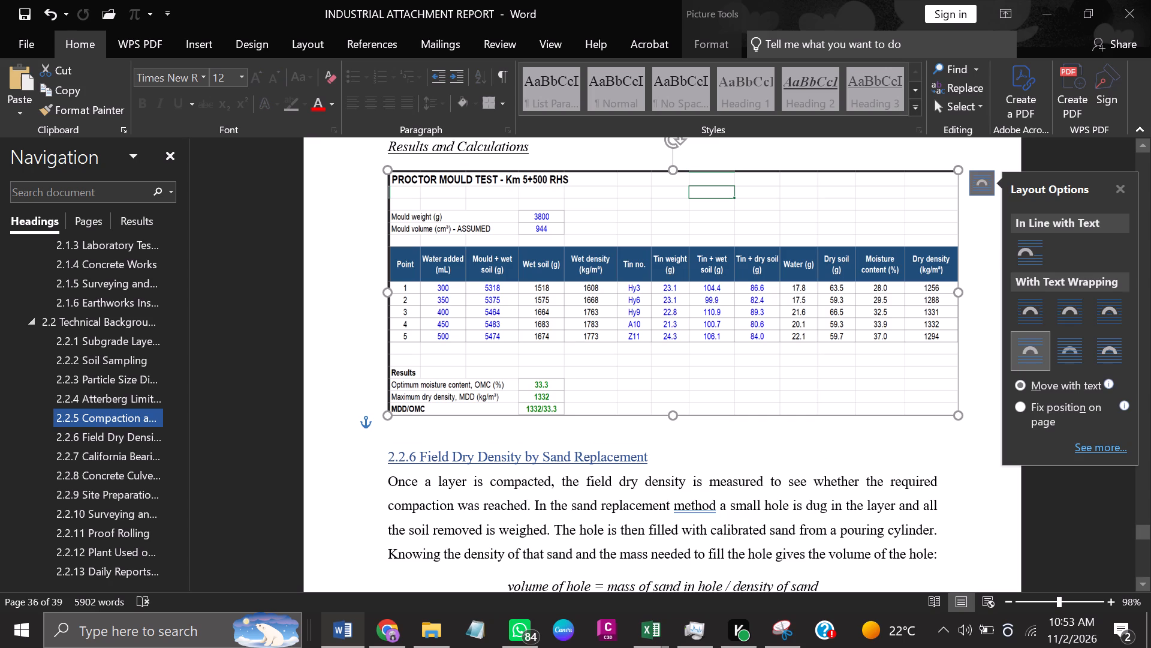
Insert a caption with the Figure label below the Proctor test picture.
key(alt+s)
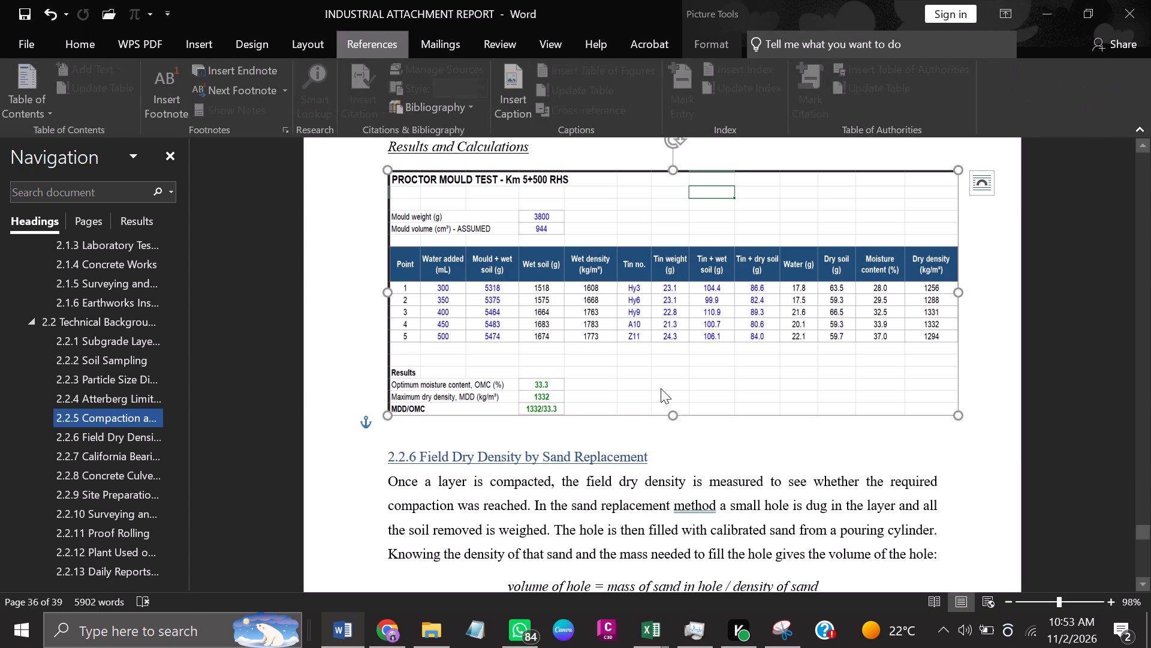
key(alt+p)
click(589, 383)
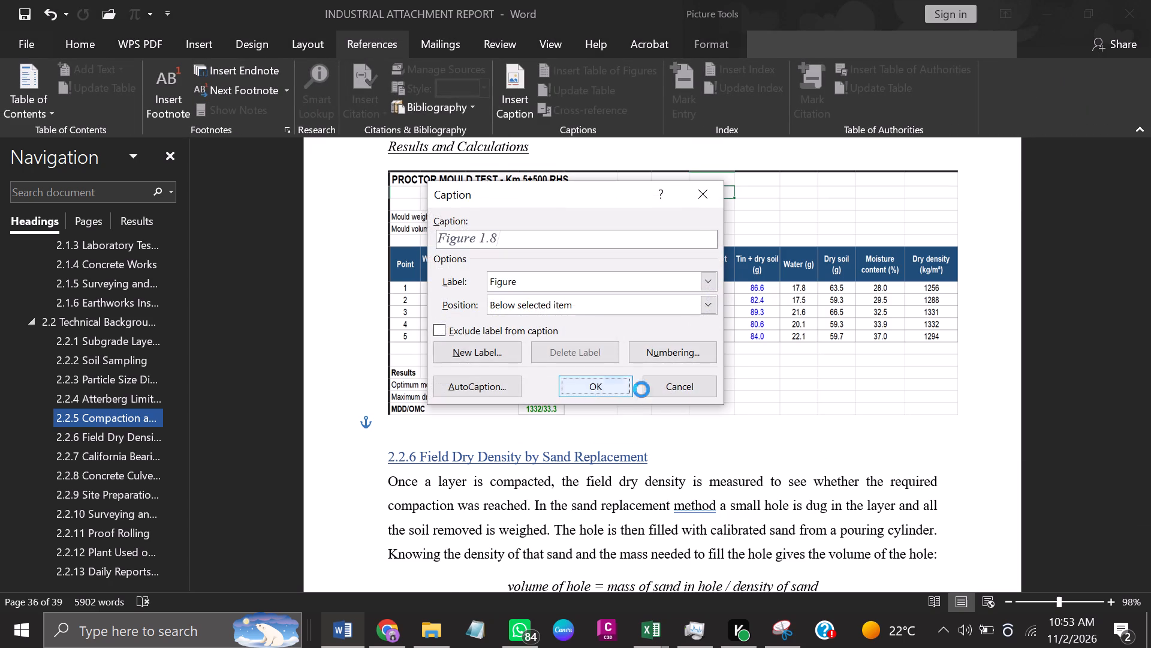
Complete the Figure 2.8 caption with the text "Proctor test data on a soil sample obtained from chainage km 5+500 Right Hand Side".
key(space)
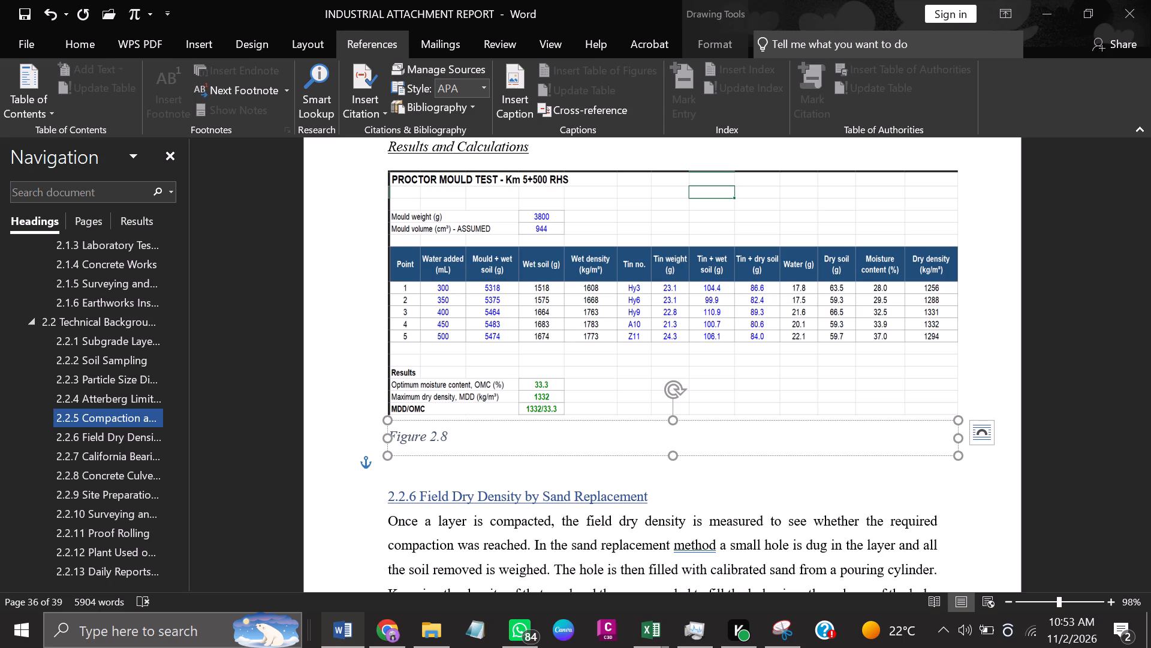
key(shift+d)
key(BackSpace)
text(Proct)
text(or test data on a s)
text(oil a)
key(BackSpace)
text(sampl)
text(e)
key(space)
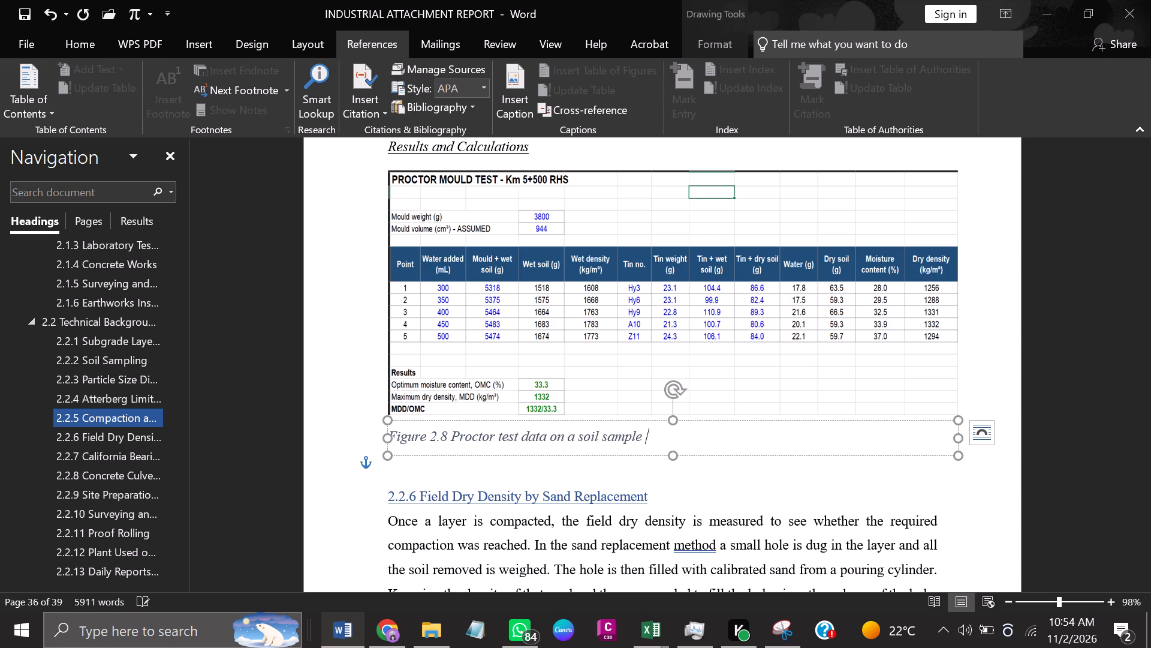
text(obtained from)
key(space)
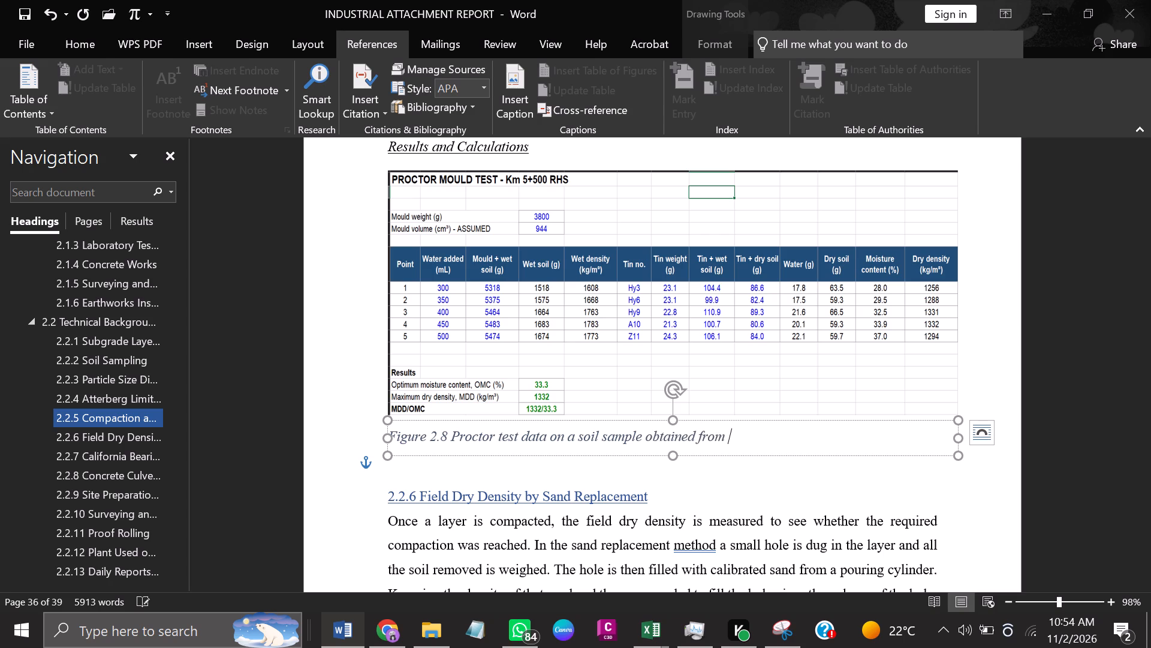
text(chainage km)
key(space)
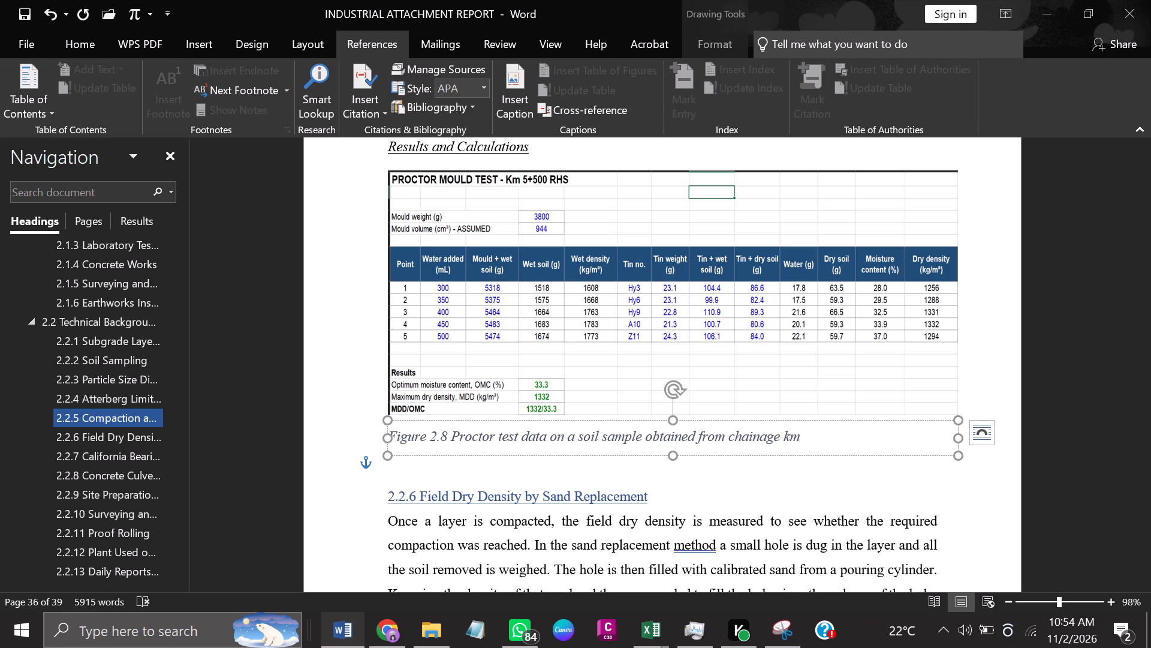
key(5)
key(shift+plus)
text(500)
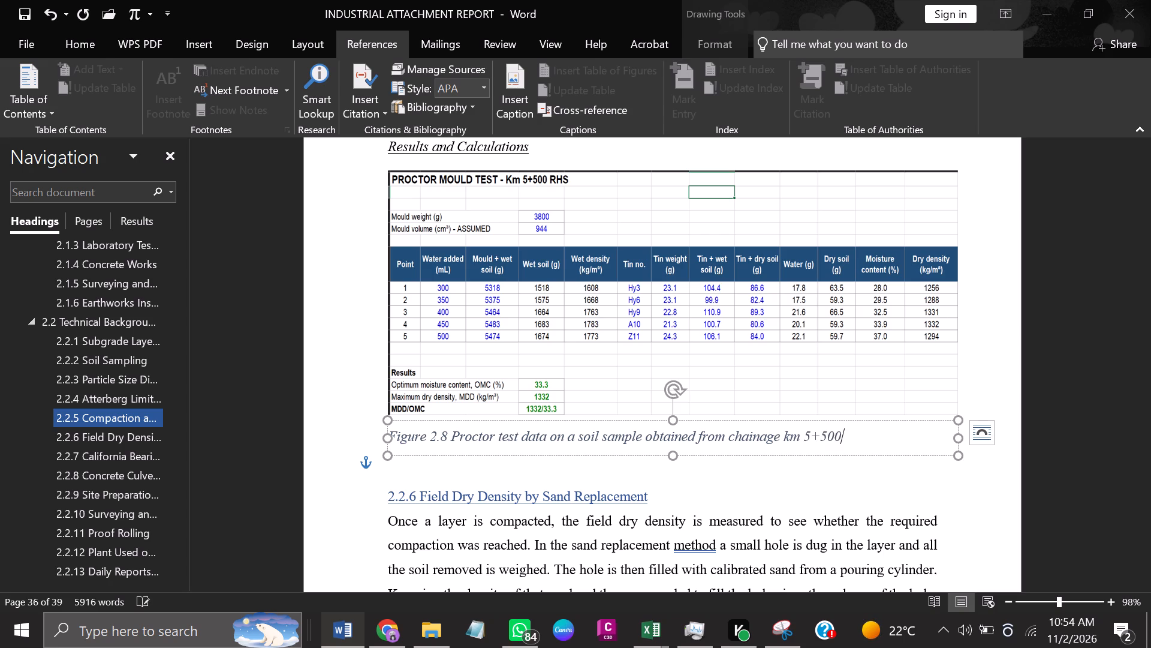
key(space)
text(Right)
key(space)
text(Hand)
key(space)
key(shift+d)
key(BackSpace)
text(SIde)
key(BackSpace)
key(BackSpace)
key(BackSpace)
text(ide)
click(611, 344)
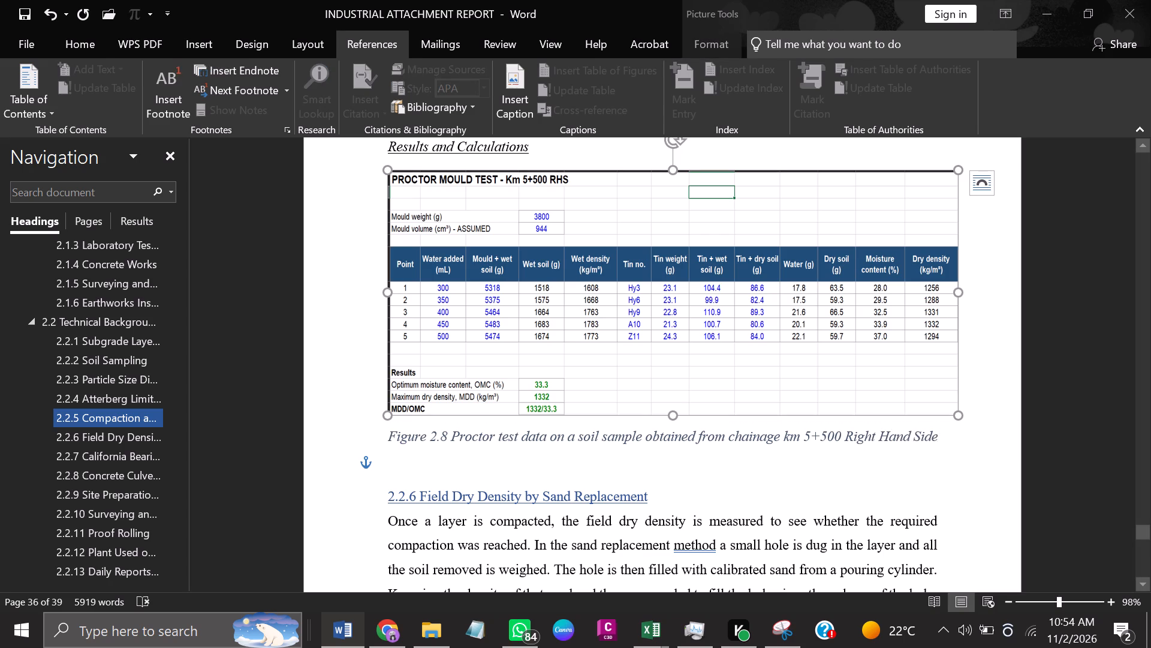
Place the insertion point on the empty line between the Figure 2.8 caption and heading 2.2.6.
scroll(759, 472, down, 2)
click(409, 393)
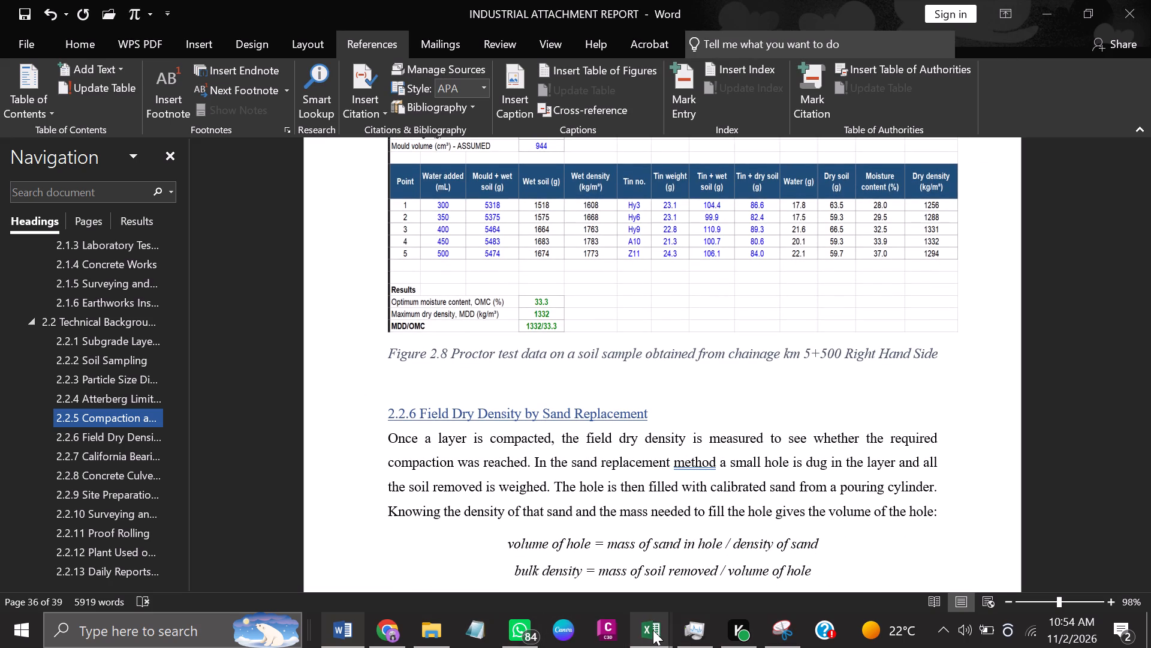
Switch to Excel and bring up the Proctor Graph sheet of the Proctor_Test_Km5+500_RHS workbook.
click(724, 556)
scroll(518, 472, down, 2)
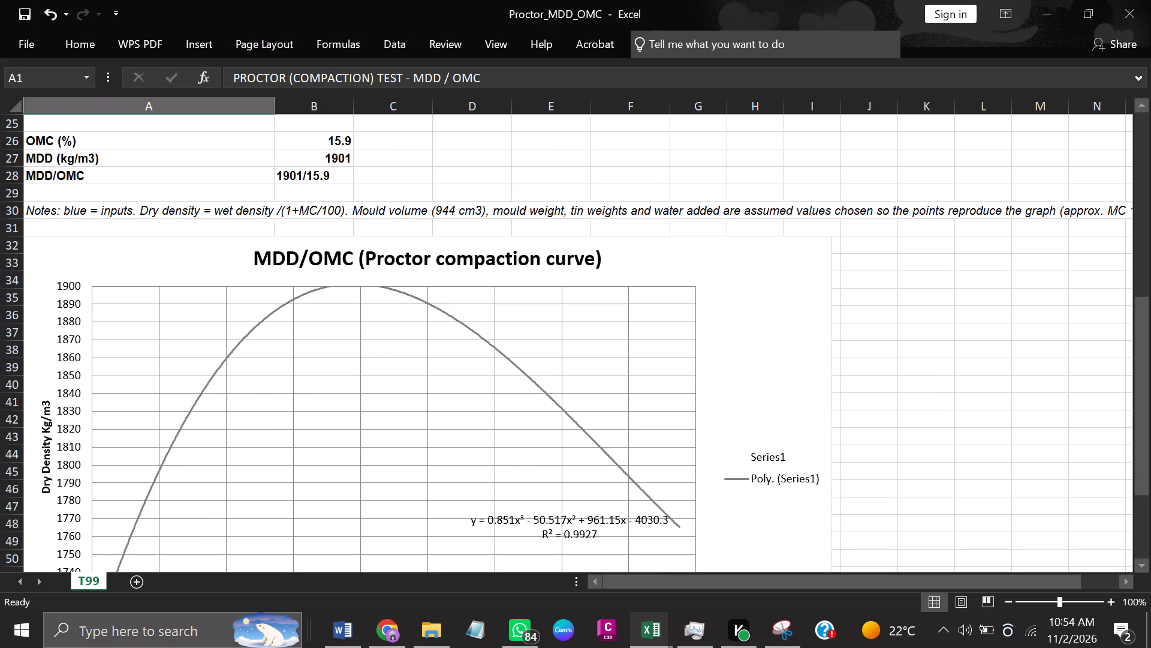
scroll(525, 470, up, 12)
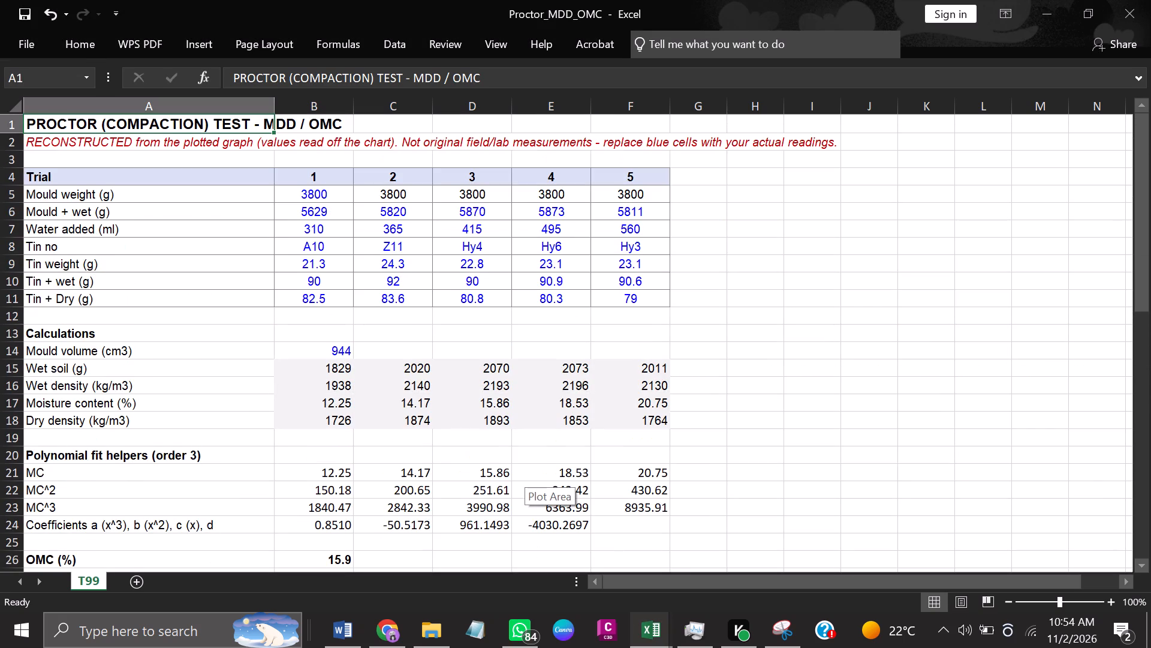
scroll(525, 470, up, 1)
scroll(525, 471, down, 7)
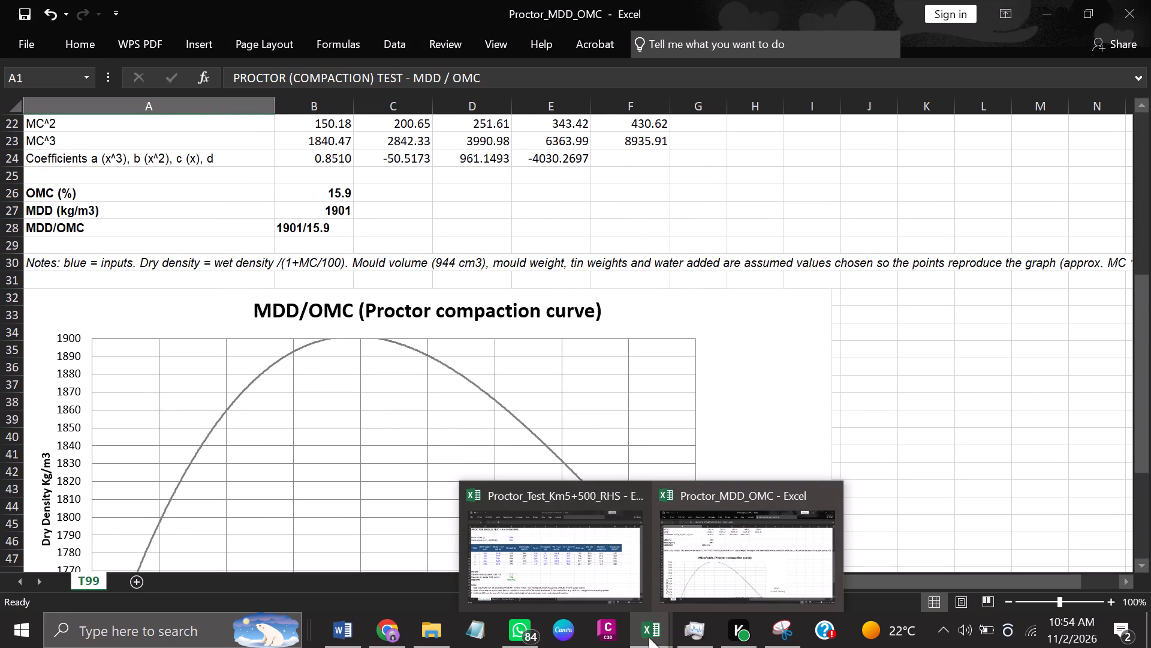
click(589, 574)
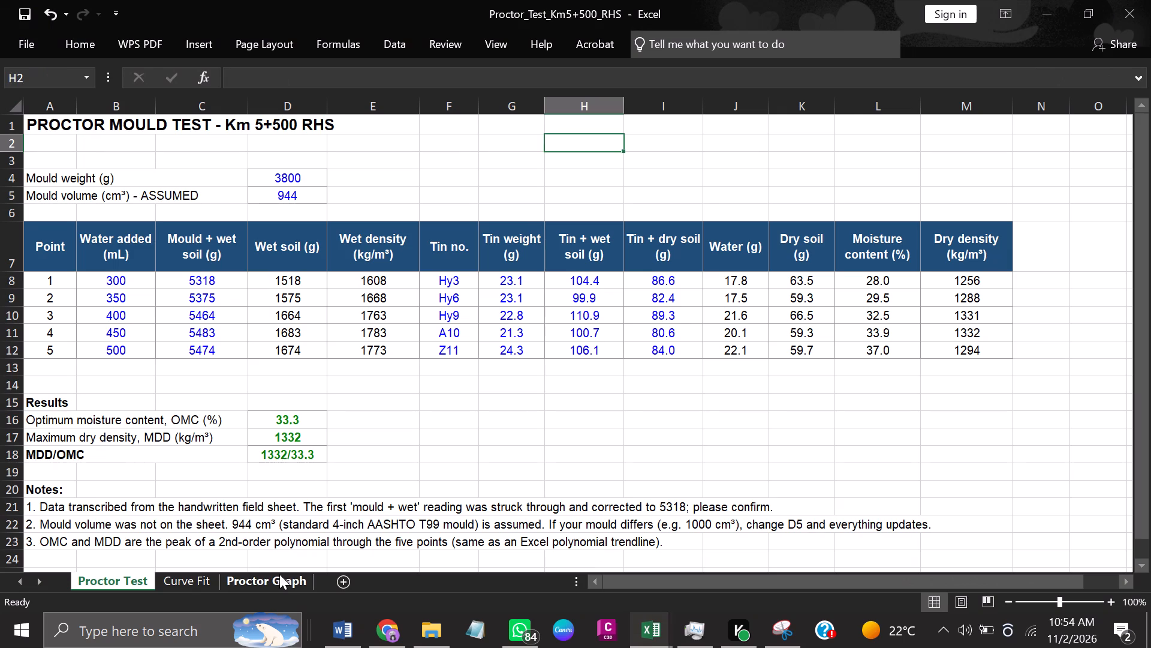
click(266, 582)
click(183, 584)
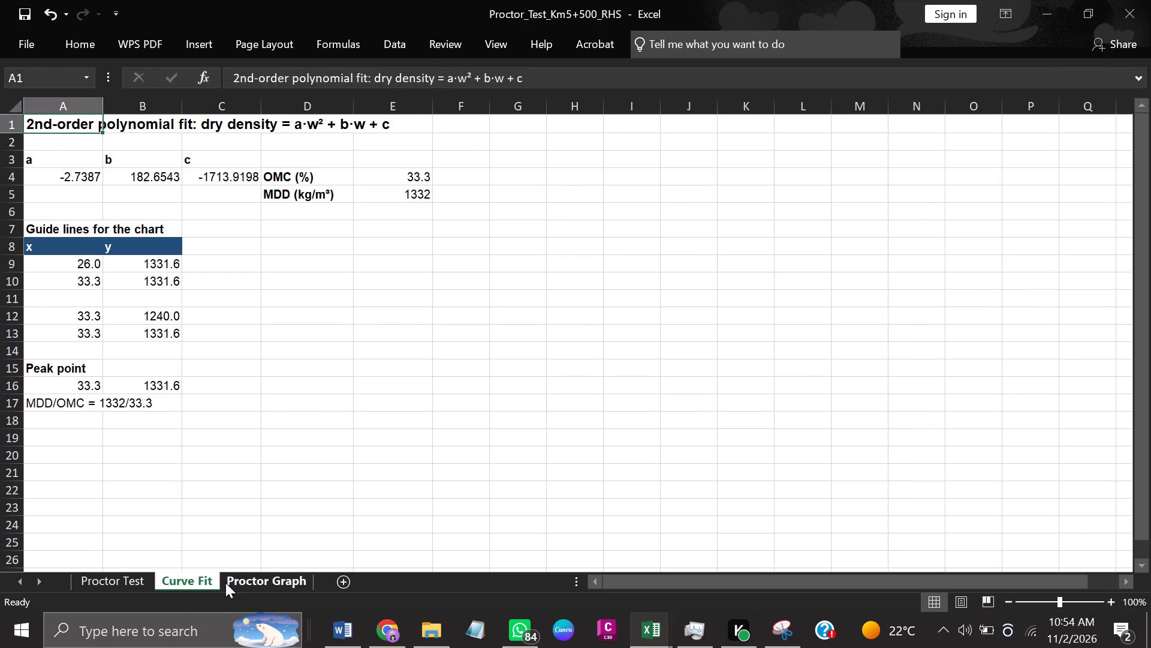
click(250, 583)
Capture the whole Km 5+500 RHS Proctor compaction curve, from its sheet title to the chart legend, with Snipping Tool.
scroll(390, 564, down, 2)
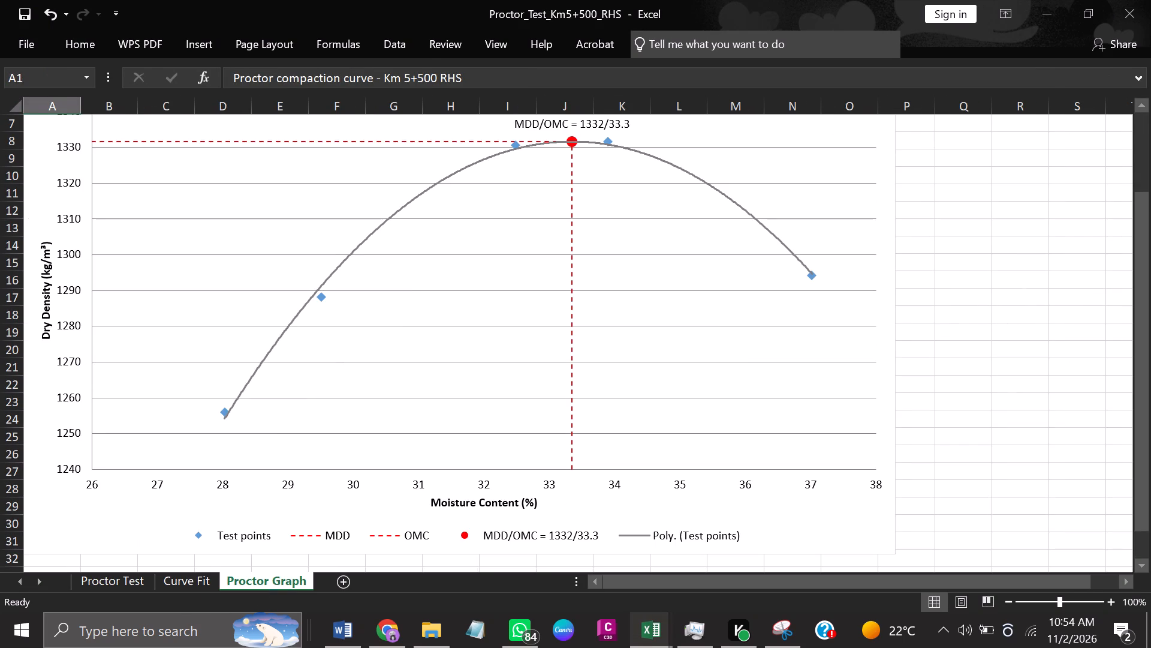
drag(1056, 607, 1054, 607)
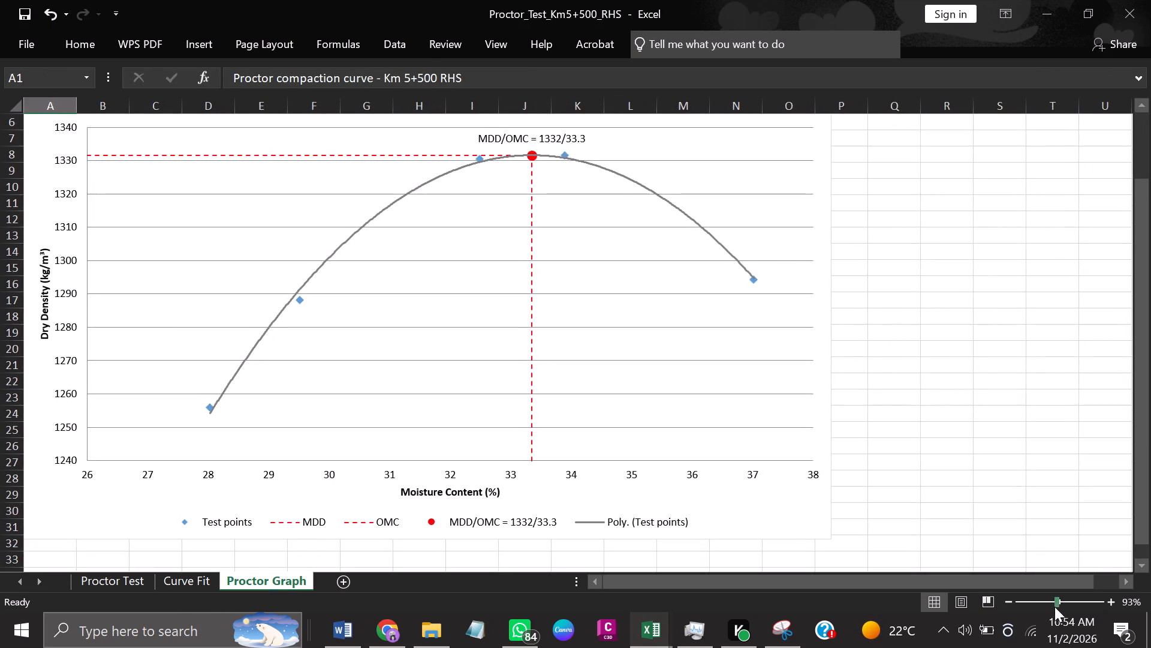
drag(1054, 607, 1039, 610)
scroll(782, 470, up, 4)
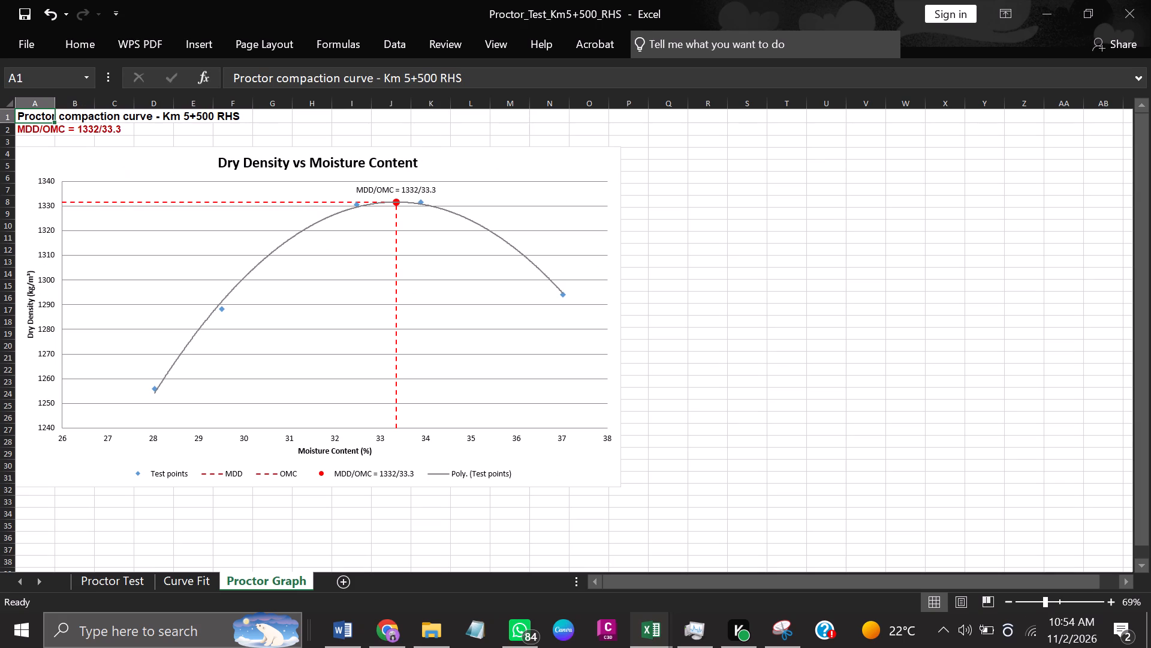
scroll(457, 388, up, 4)
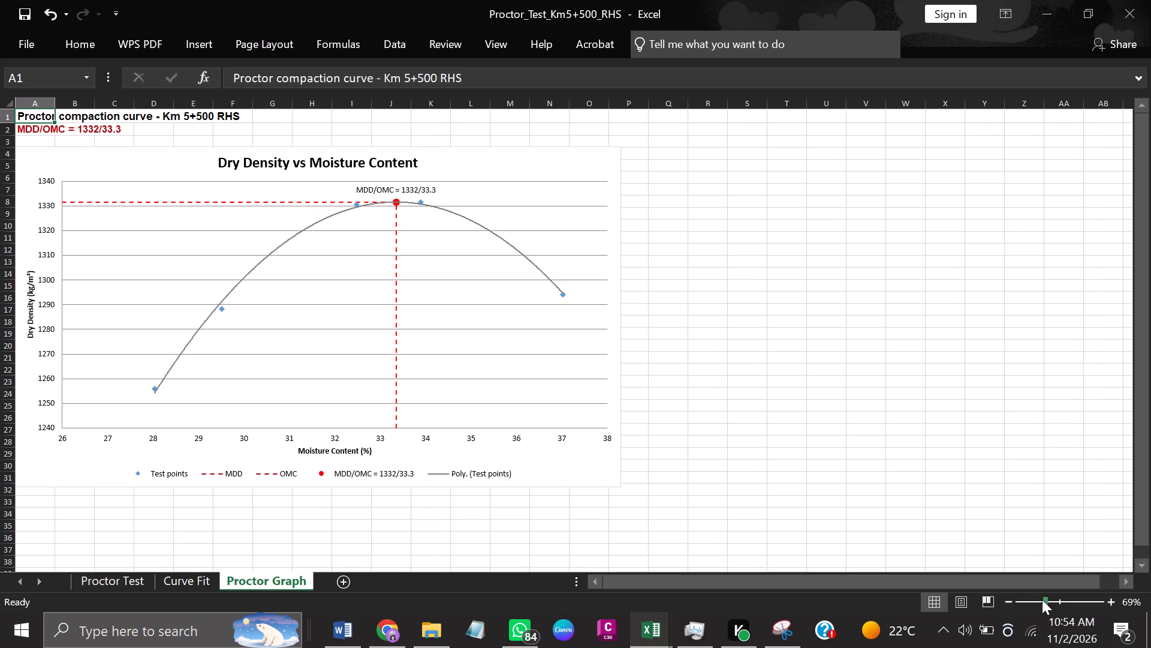
click(1042, 599)
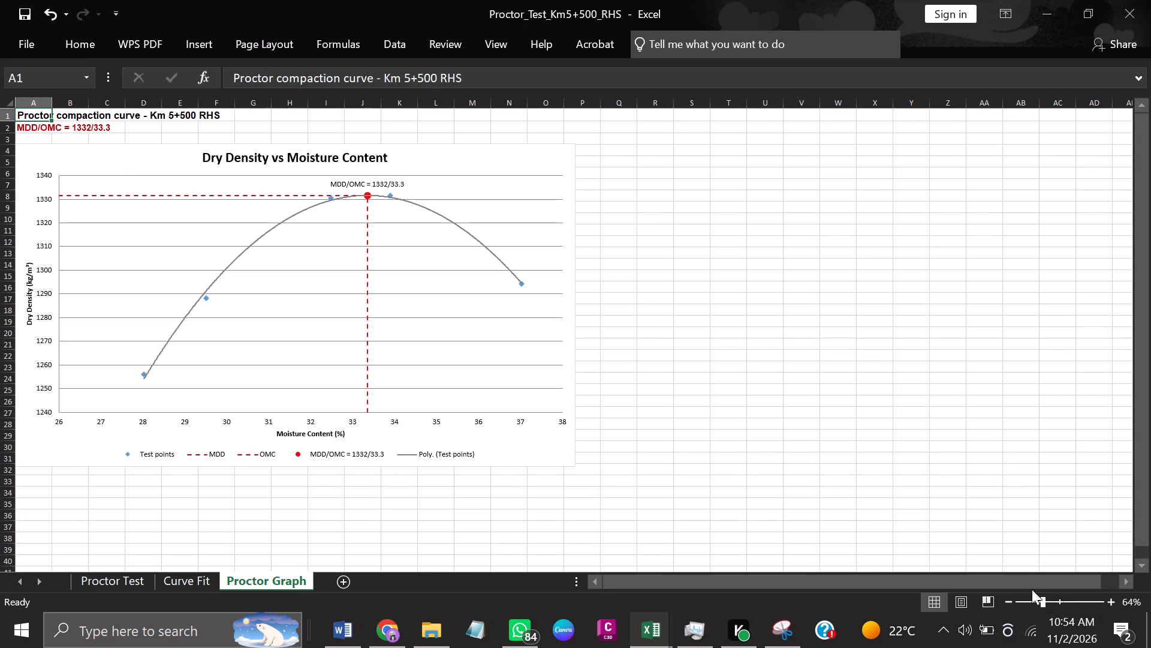
drag(1044, 598, 1047, 598)
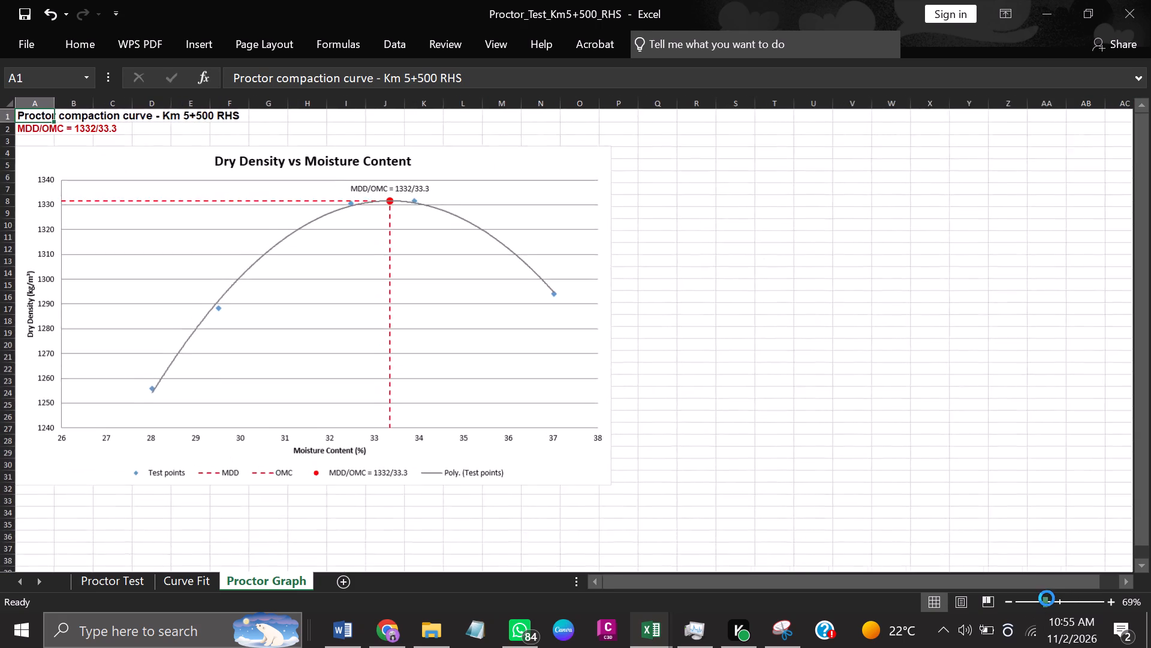
drag(1047, 598, 1057, 598)
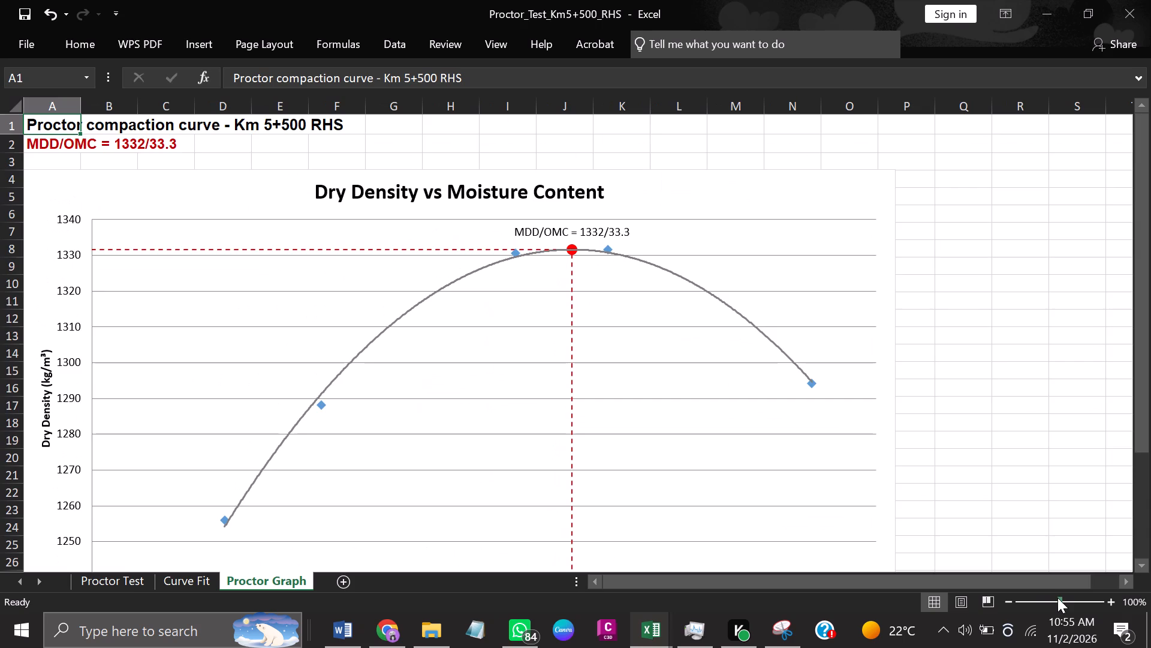
drag(1057, 598, 1049, 598)
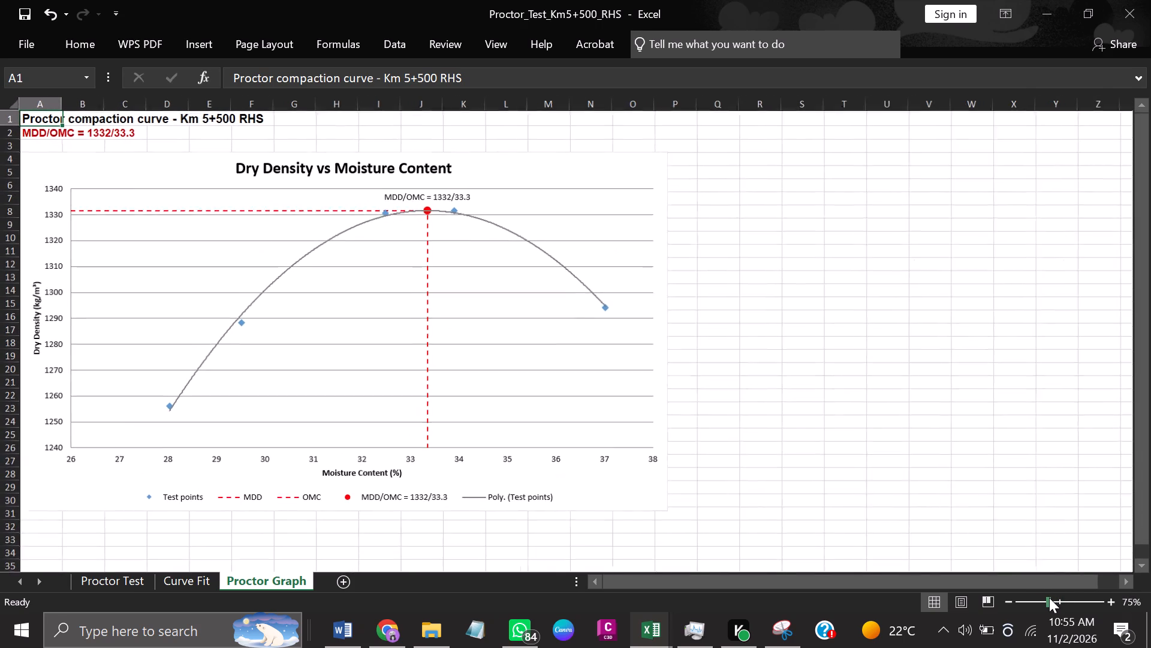
drag(1049, 598, 1052, 596)
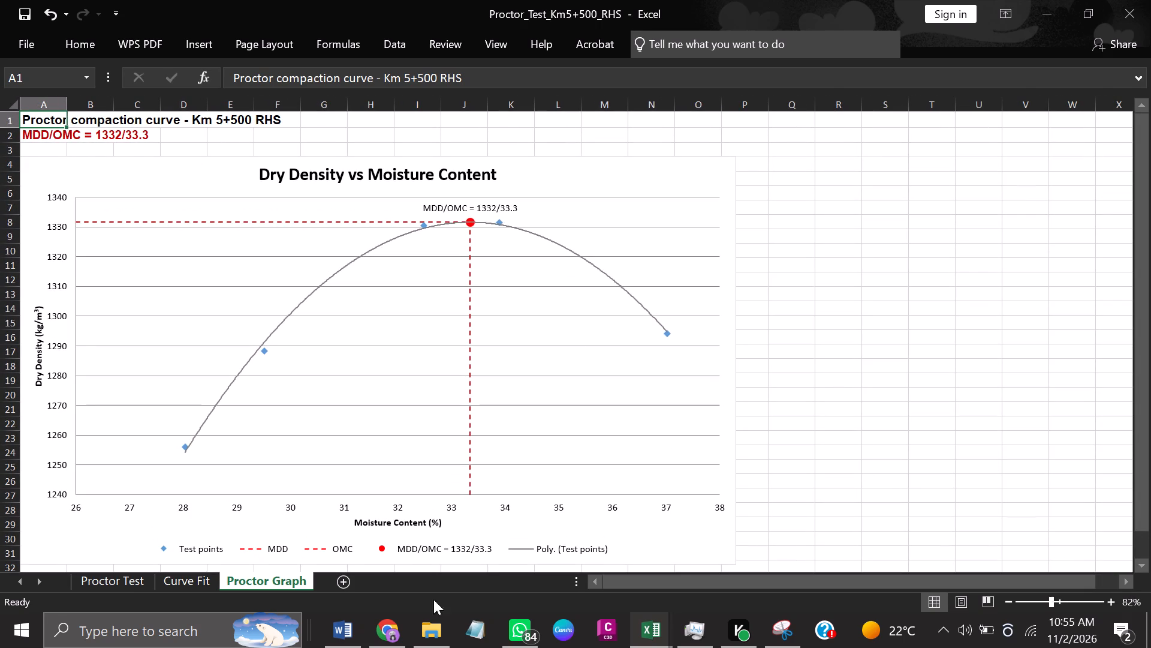
click(785, 641)
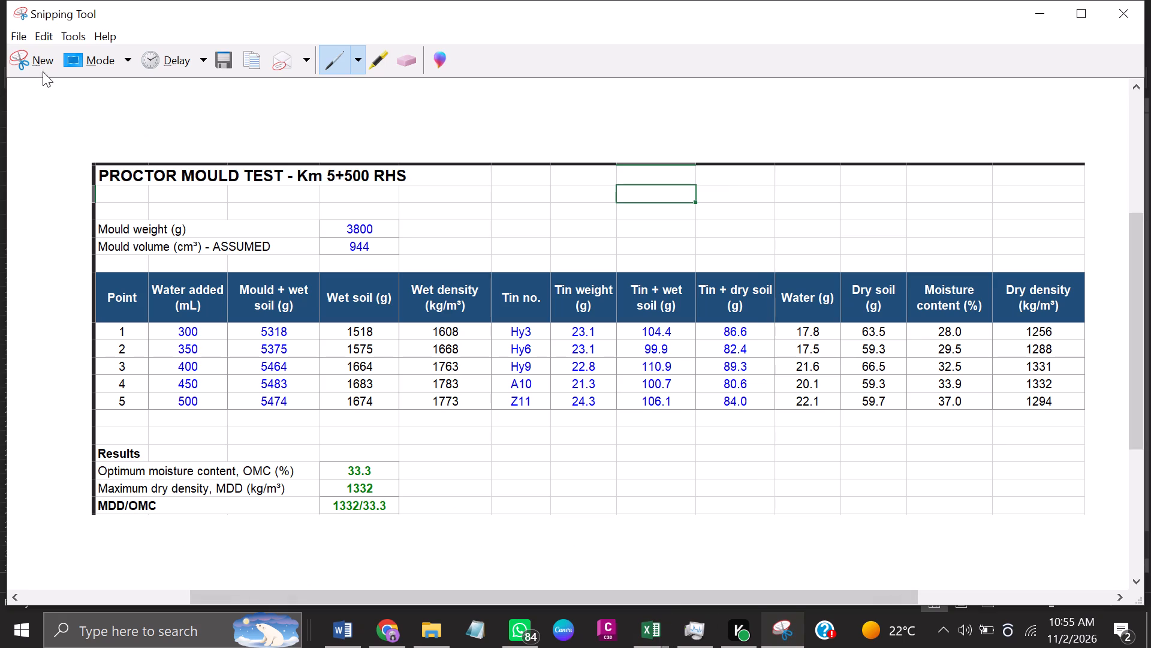
click(35, 63)
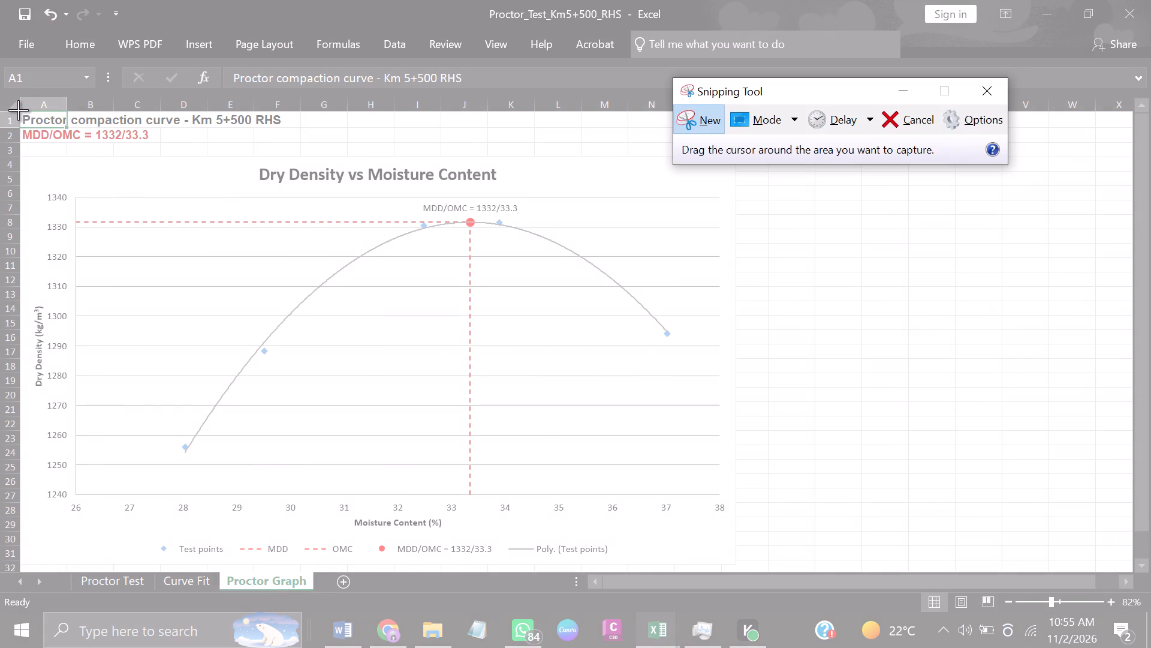
drag(18, 110, 764, 520)
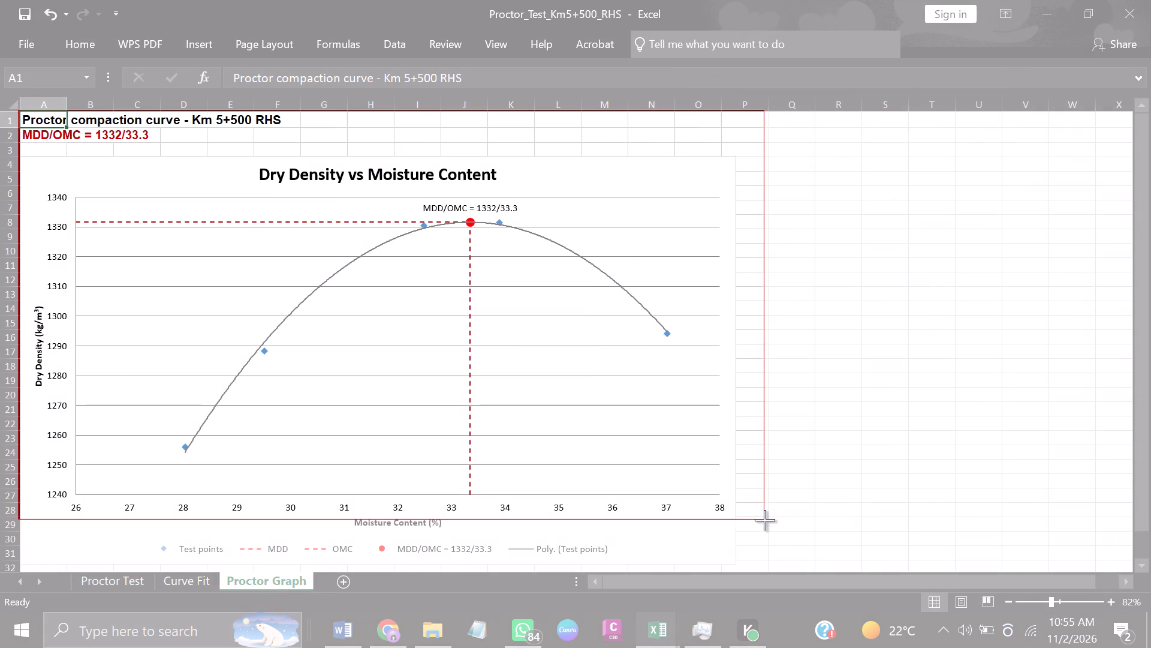
drag(764, 520, 776, 564)
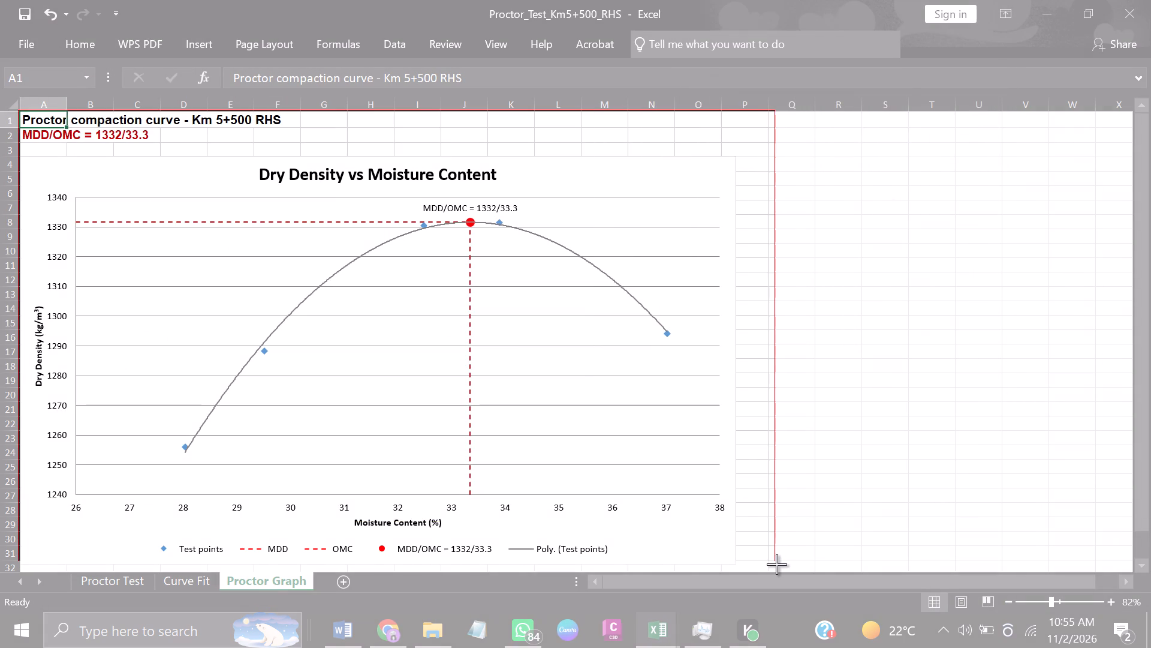
drag(776, 564, 736, 557)
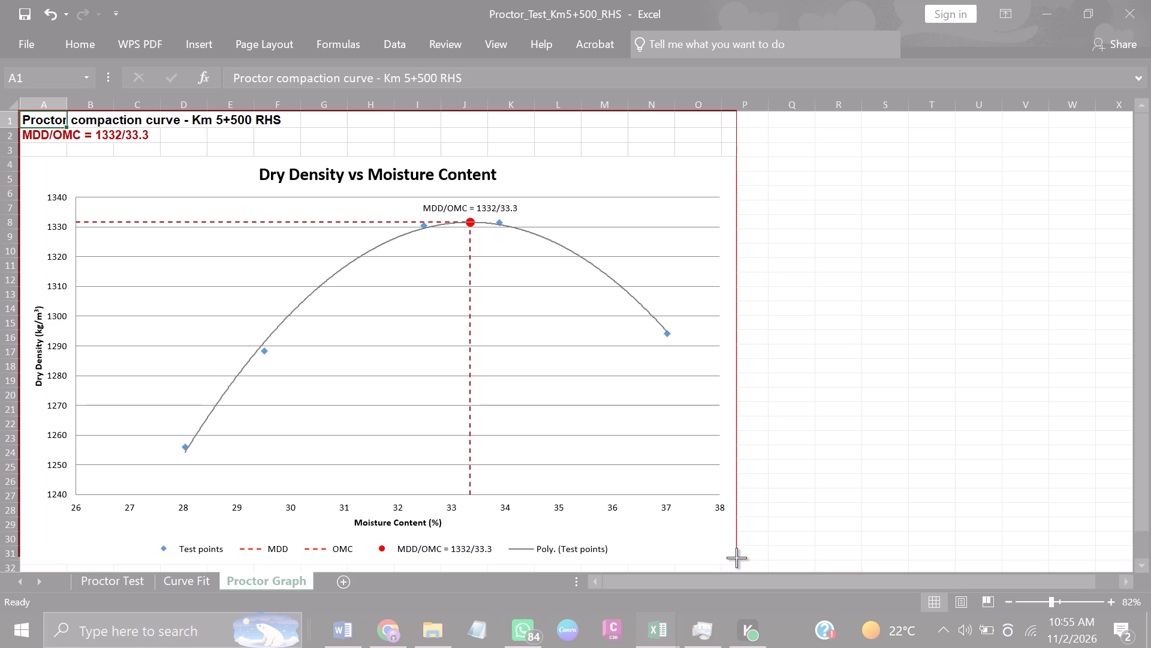
drag(736, 557, 736, 563)
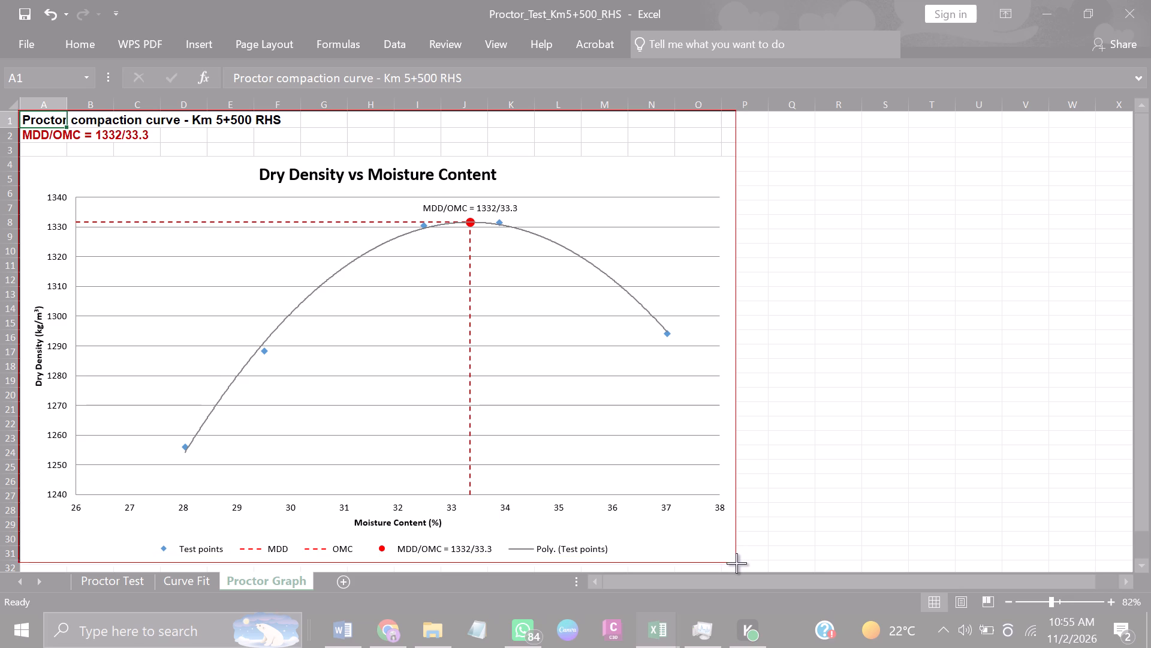
drag(736, 563, 736, 565)
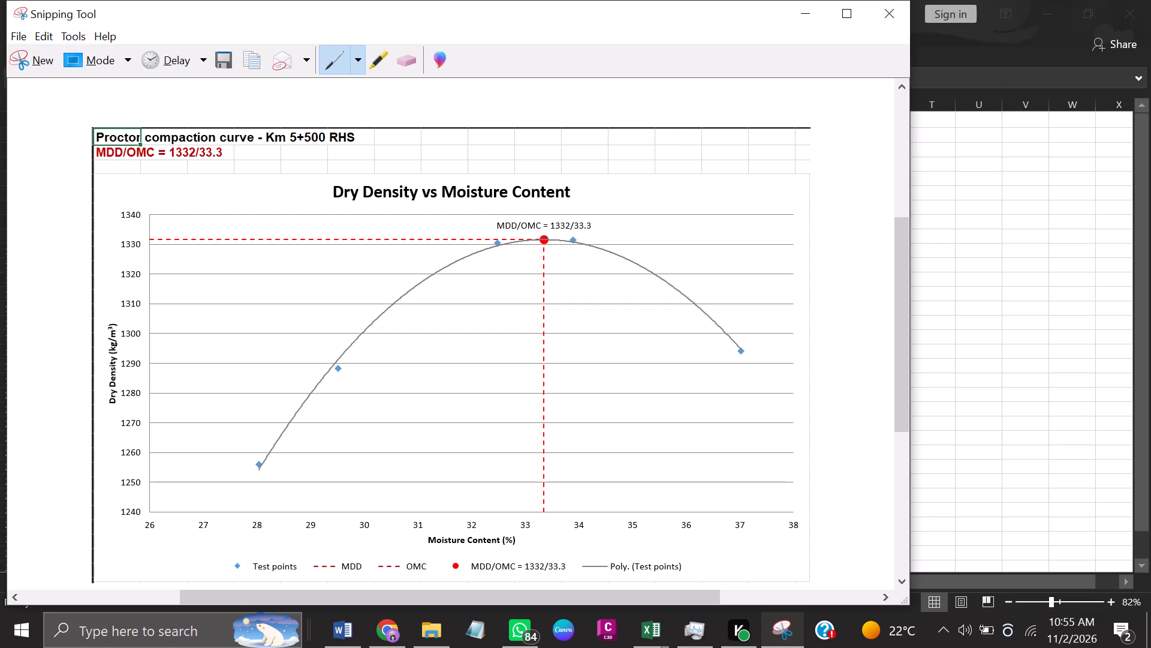
Copy the compaction curve snip and paste it into the Word report below the Figure 2.8 caption.
key(ctrl+c)
click(344, 639)
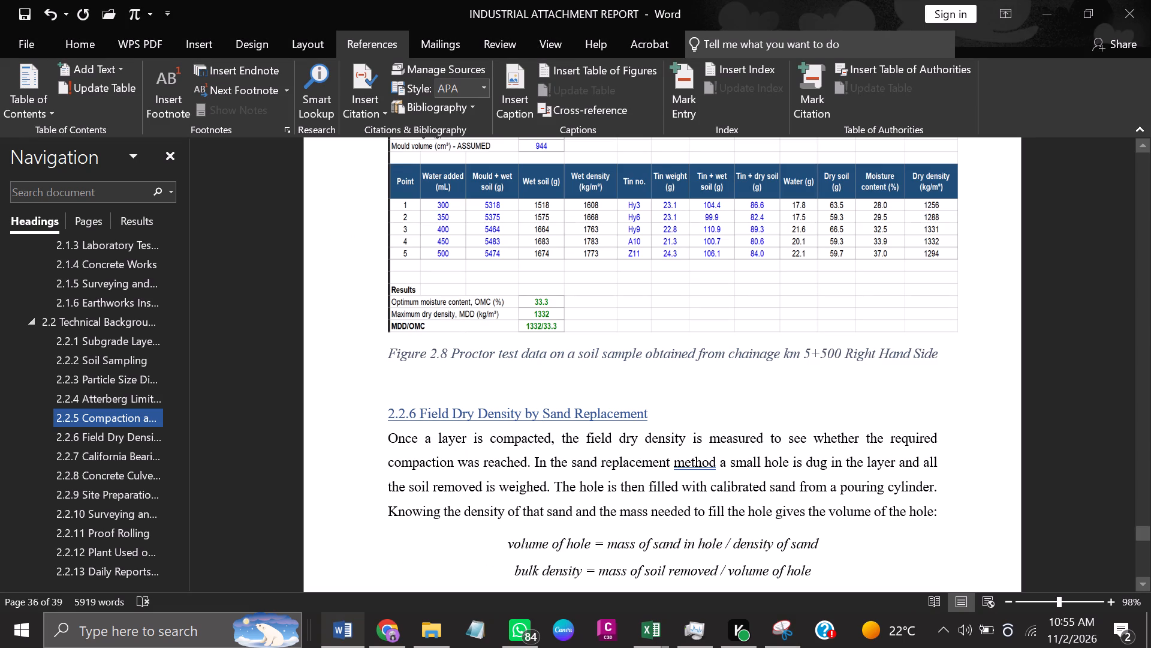
key(ctrl+v)
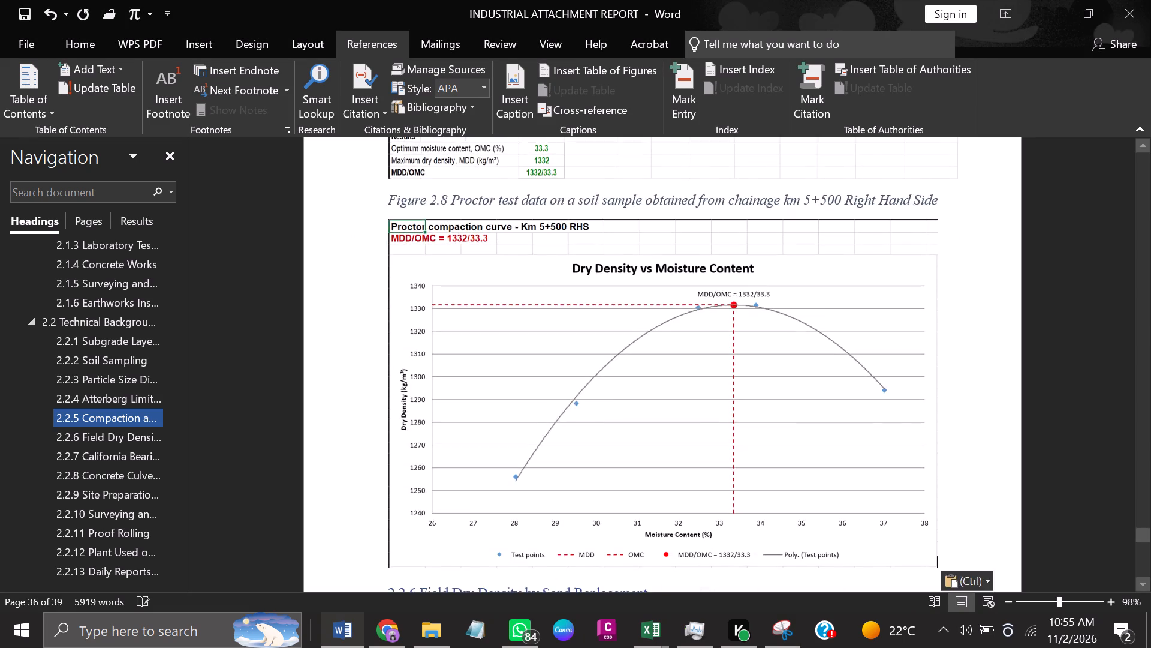
scroll(616, 424, down, 4)
scroll(616, 424, up, 3)
Set the pasted Proctor compaction curve picture to Top and Bottom text wrapping.
click(692, 470)
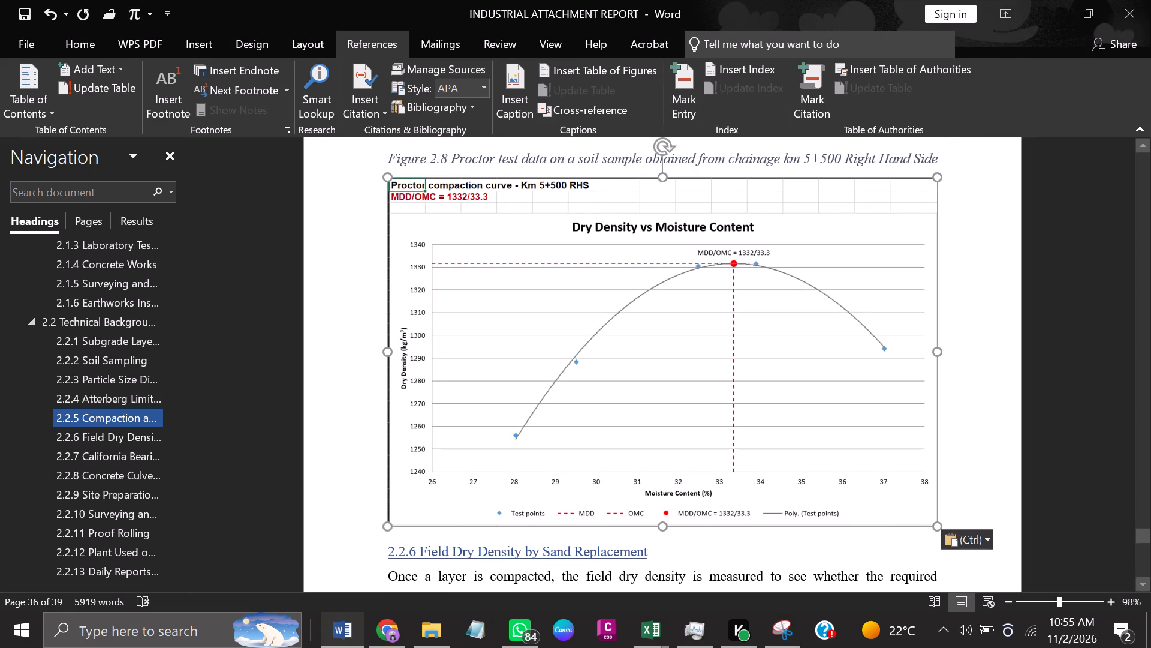
click(953, 193)
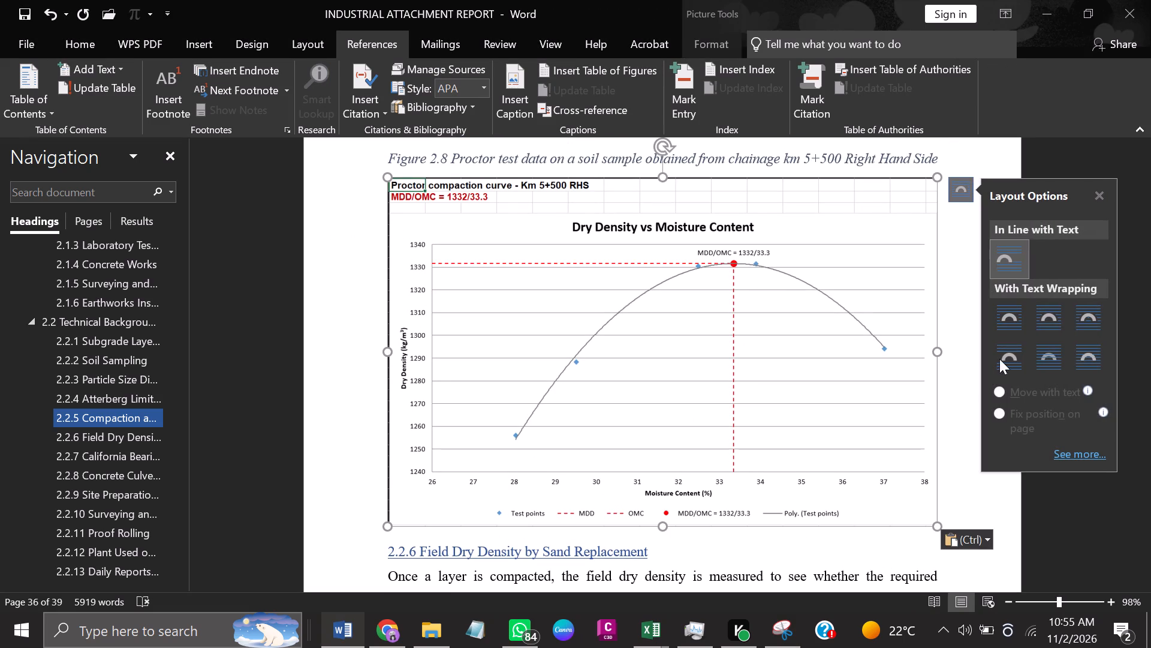
click(999, 360)
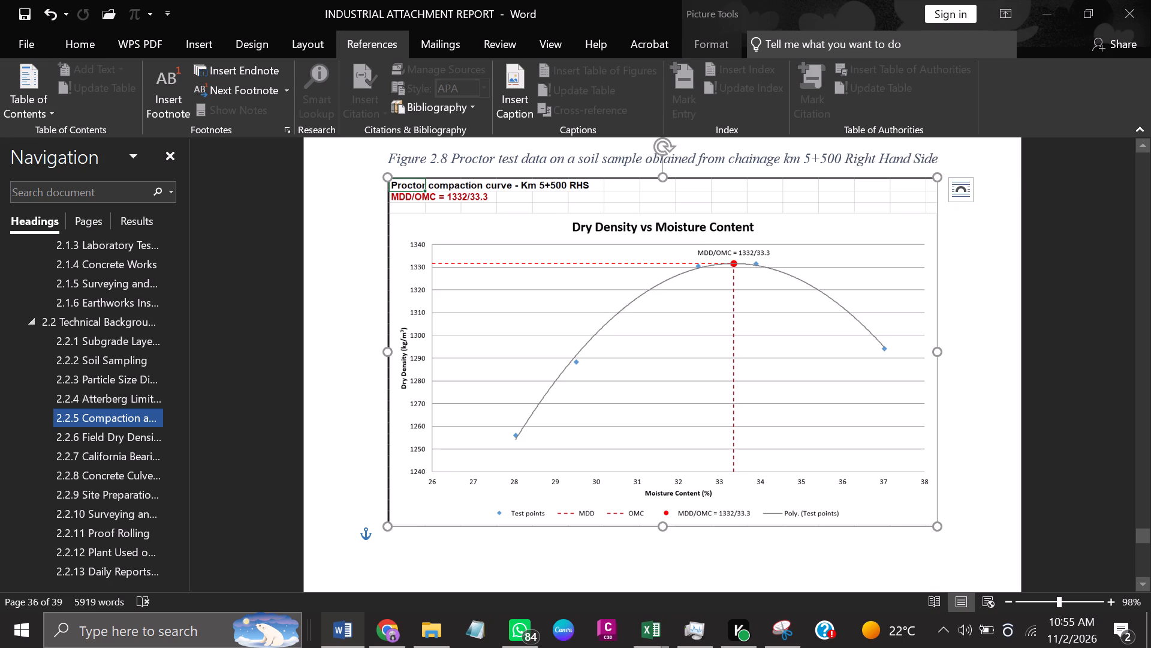
Insert a Figure caption below the compaction curve picture reading "Density against Moisture content graph".
key(alt+s)
key(alt+p)
key(Return)
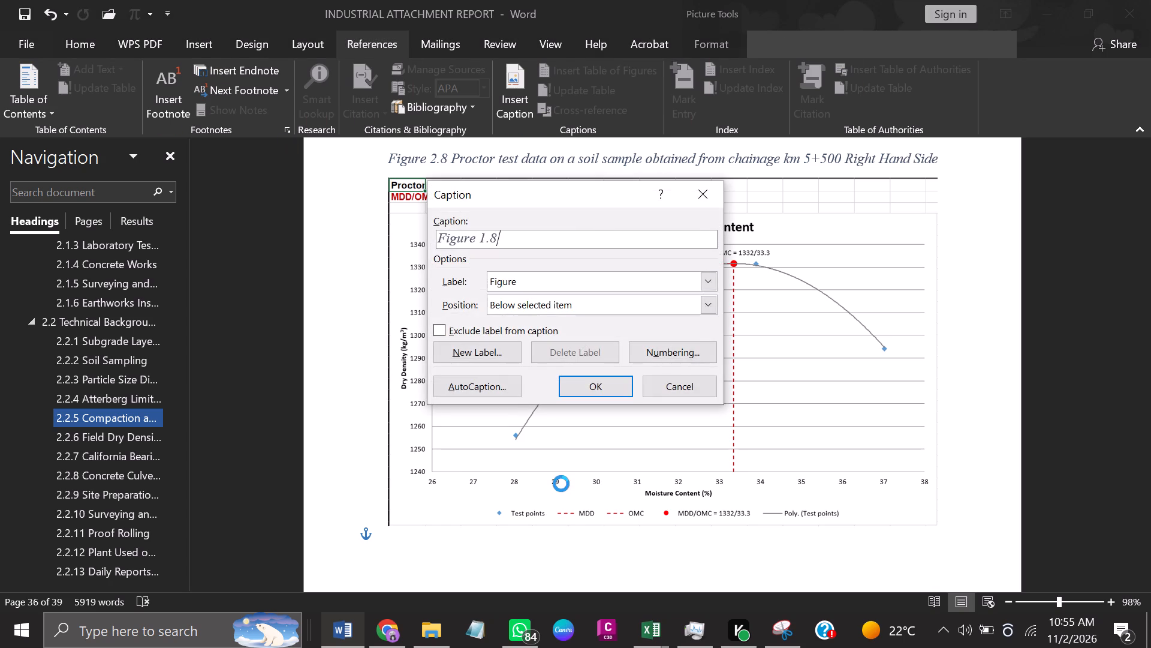
key(space)
text(Density)
key(space)
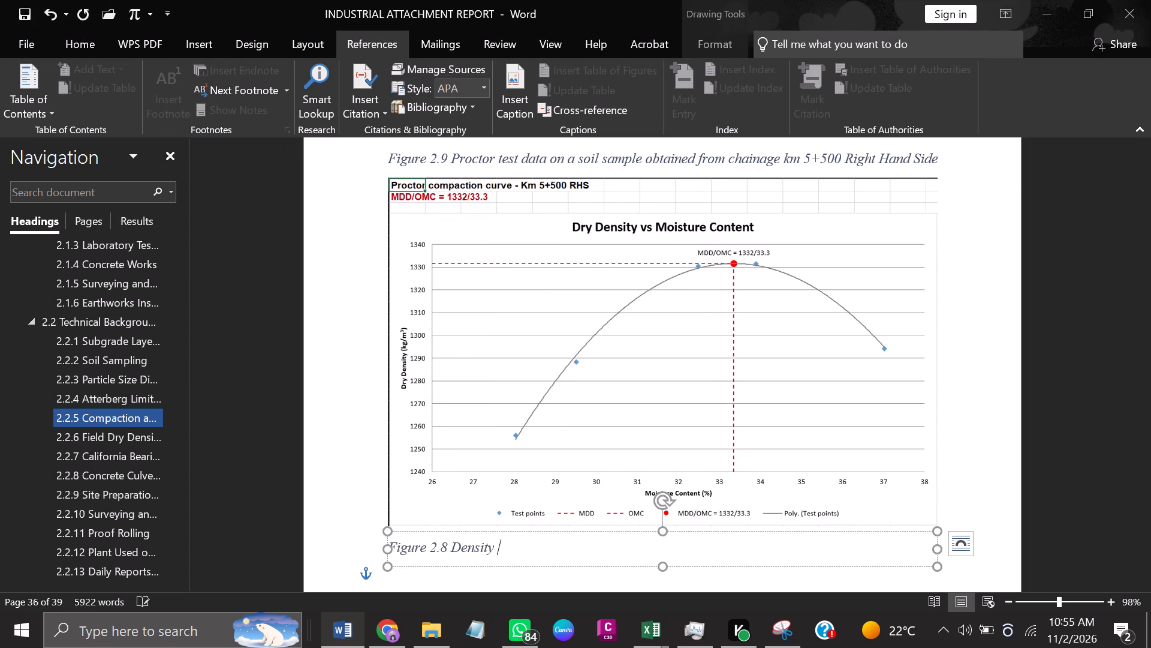
text(ah)
key(BackSpace)
text(gainst)
key(space)
text(Moistur e)
key(BackSpace)
key(BackSpace)
text(e conteny)
key(space)
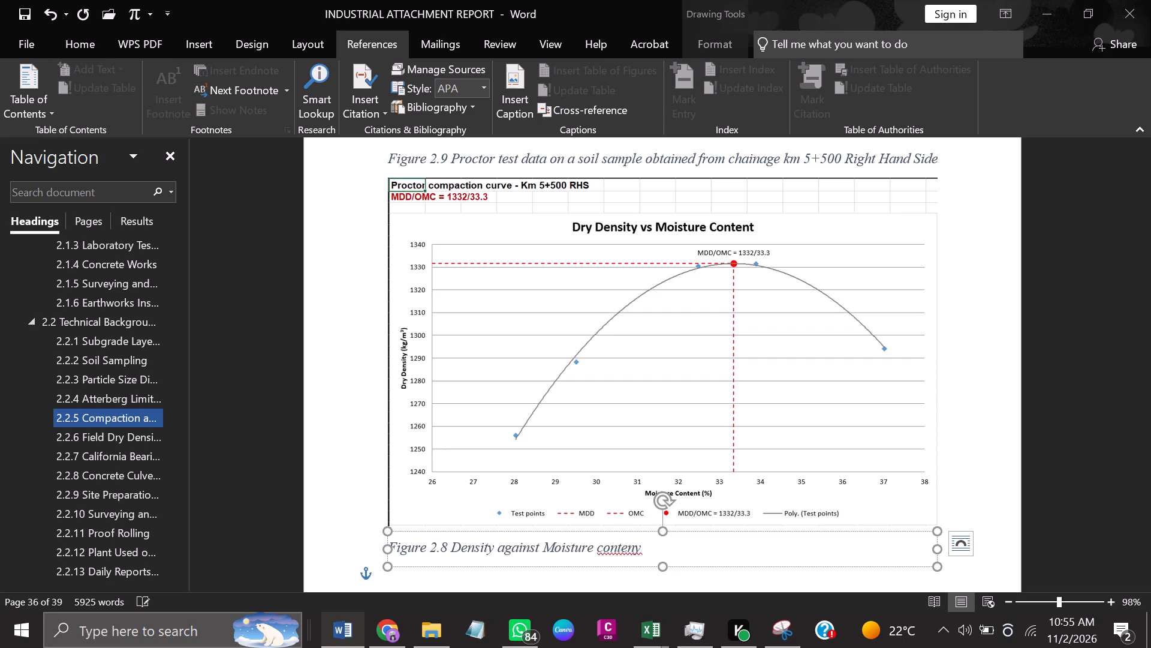
key(BackSpace)
key(BackSpace)
text(t gt)
key(BackSpace)
text(ra)
text(ph)
Check the page layout around the compaction curve, its caption and the start of section 2.2.6.
scroll(344, 529, down, 5)
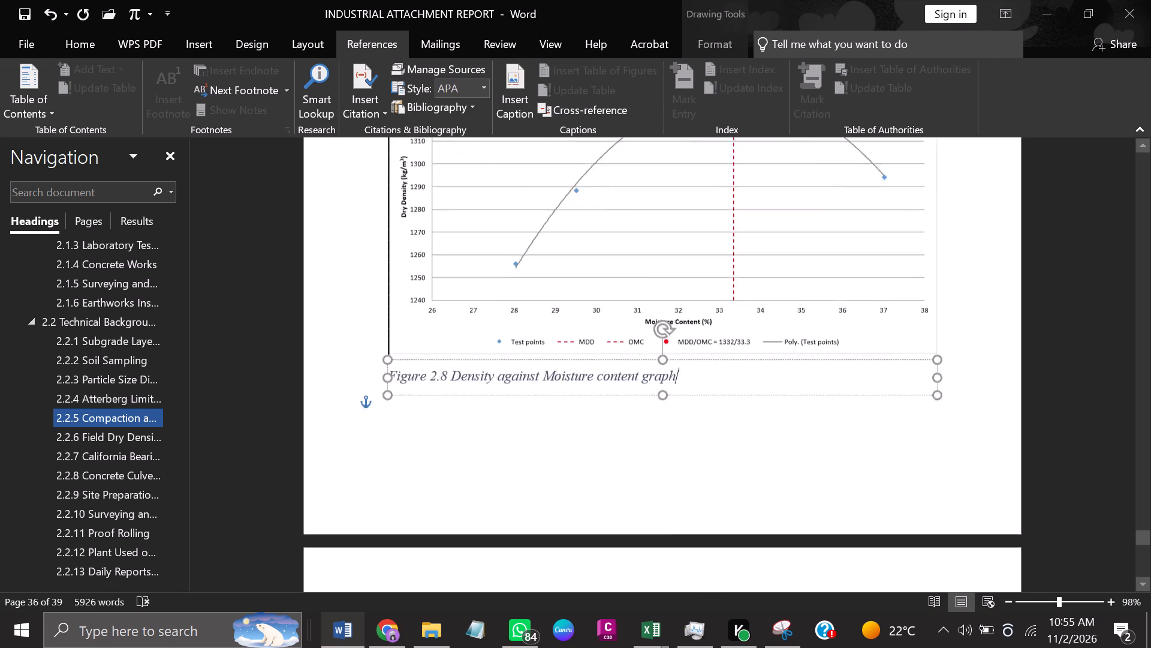
scroll(401, 522, down, 3)
scroll(456, 498, down, 2)
scroll(447, 482, up, 10)
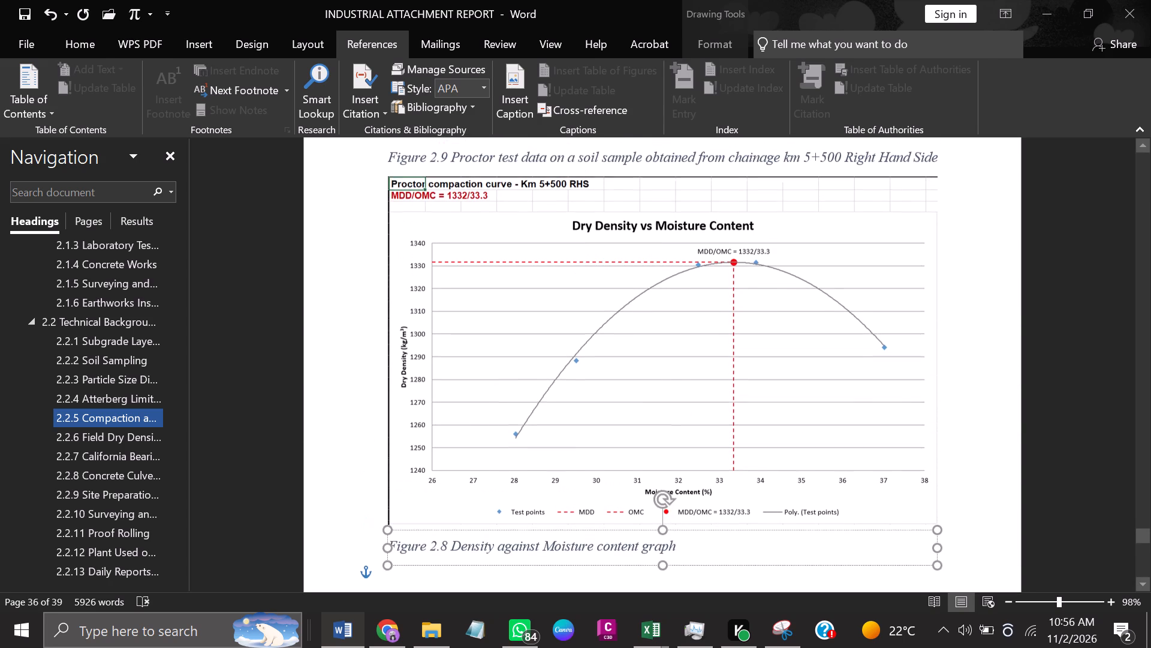
click(606, 442)
scroll(543, 448, down, 5)
click(559, 347)
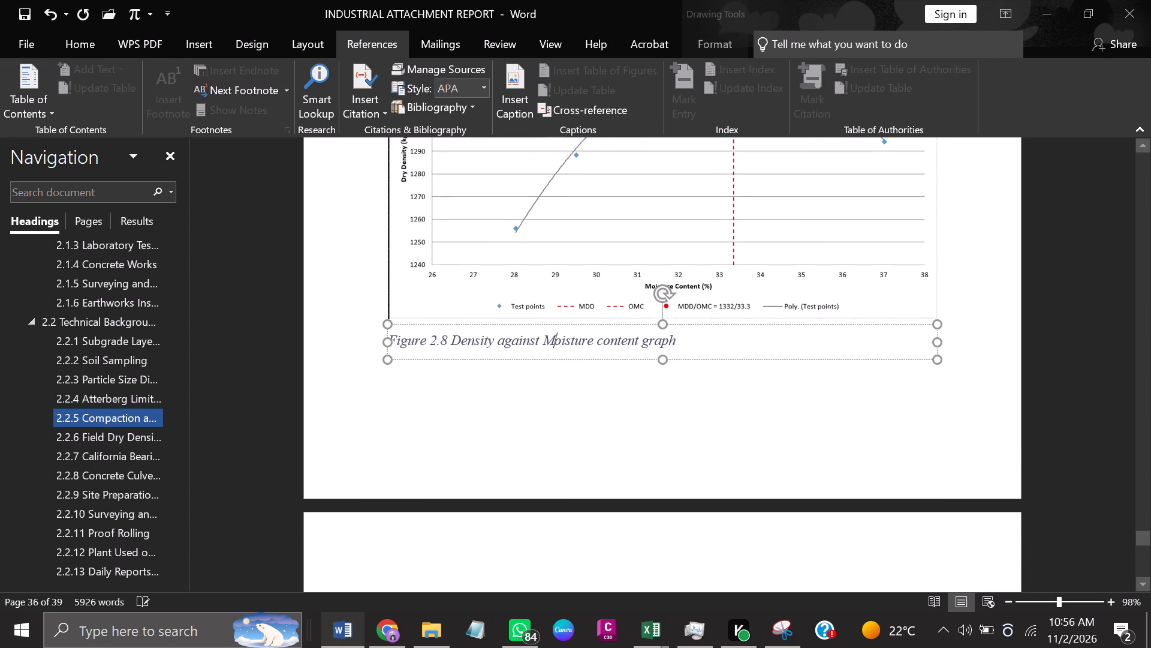
scroll(402, 464, down, 5)
click(390, 405)
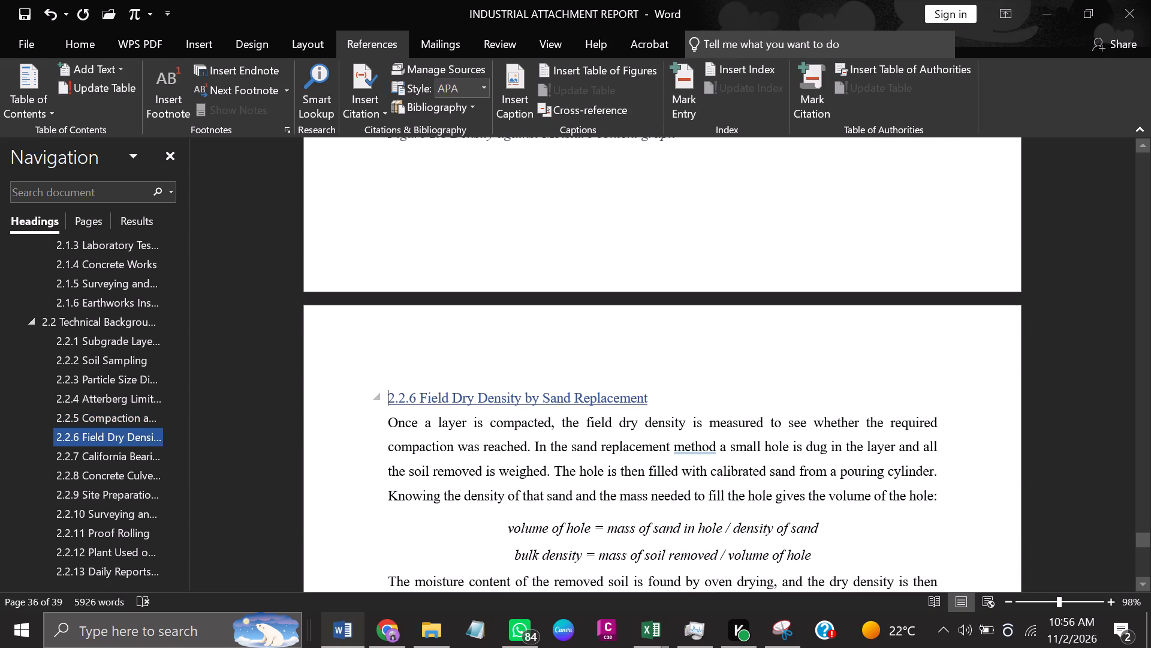
scroll(556, 436, up, 12)
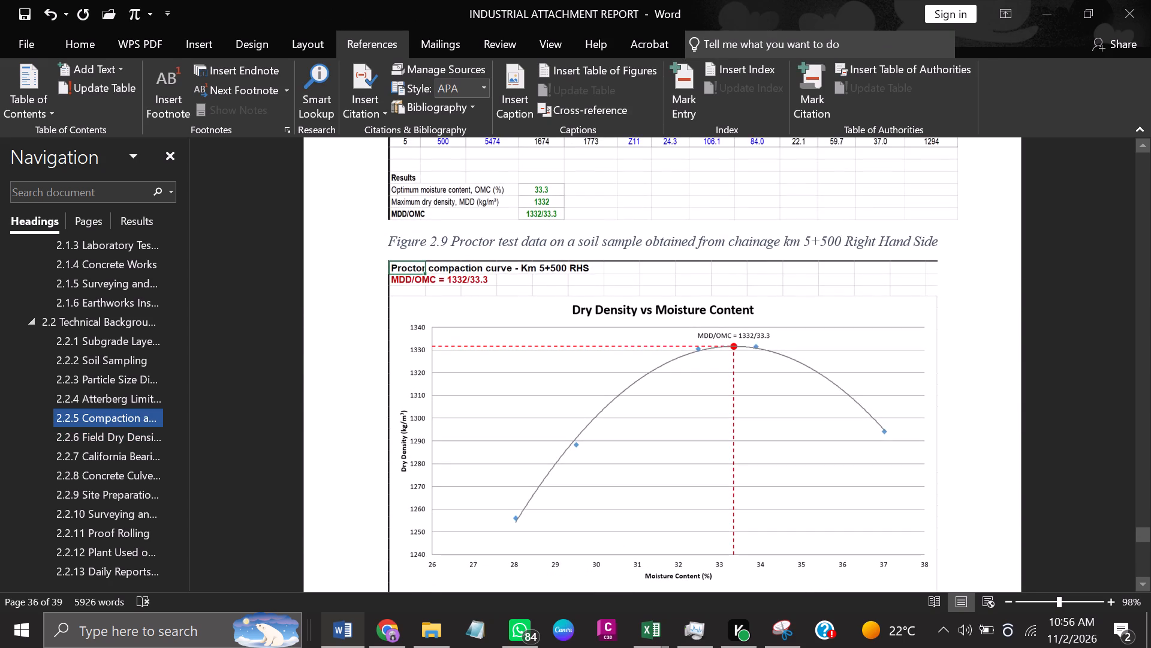
scroll(553, 433, down, 14)
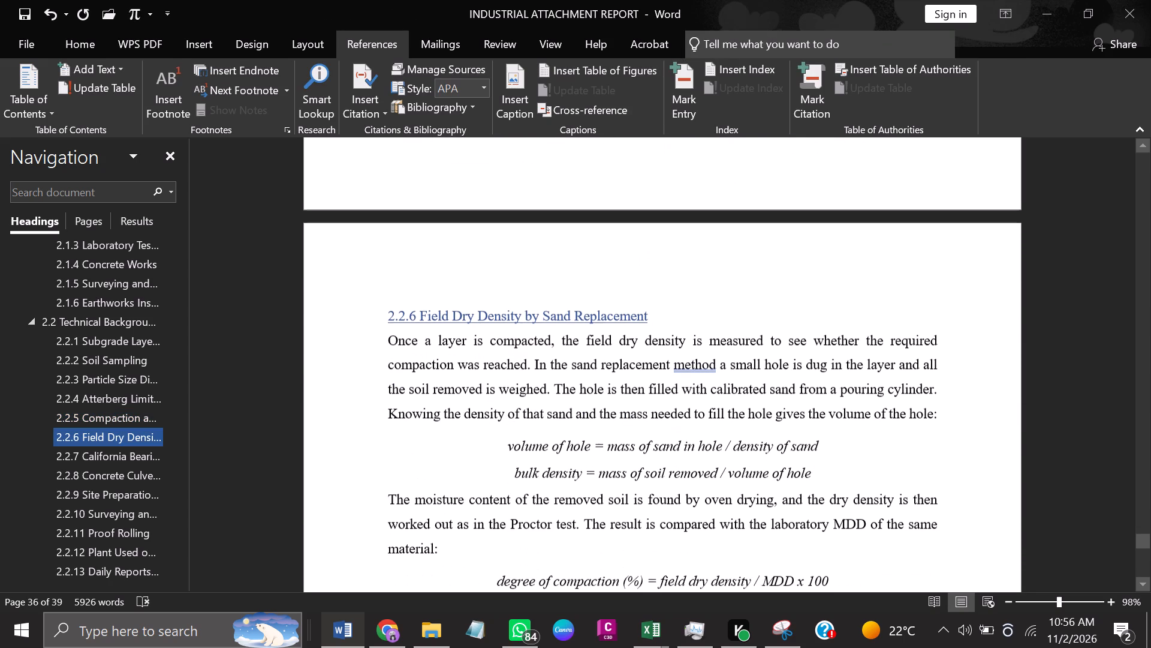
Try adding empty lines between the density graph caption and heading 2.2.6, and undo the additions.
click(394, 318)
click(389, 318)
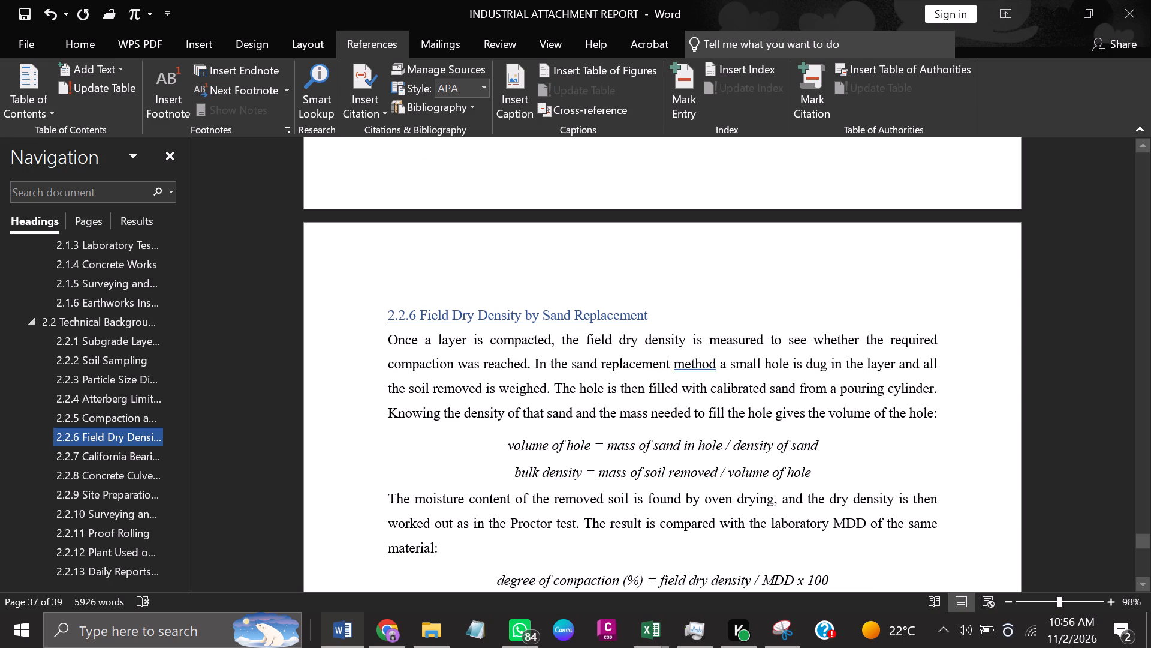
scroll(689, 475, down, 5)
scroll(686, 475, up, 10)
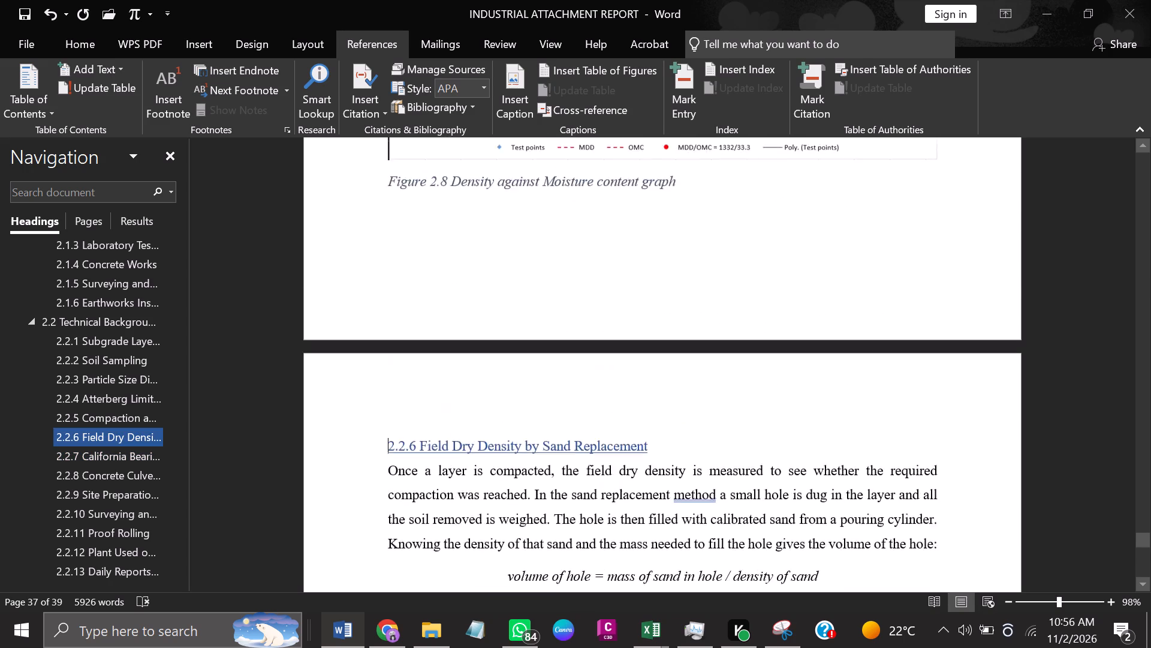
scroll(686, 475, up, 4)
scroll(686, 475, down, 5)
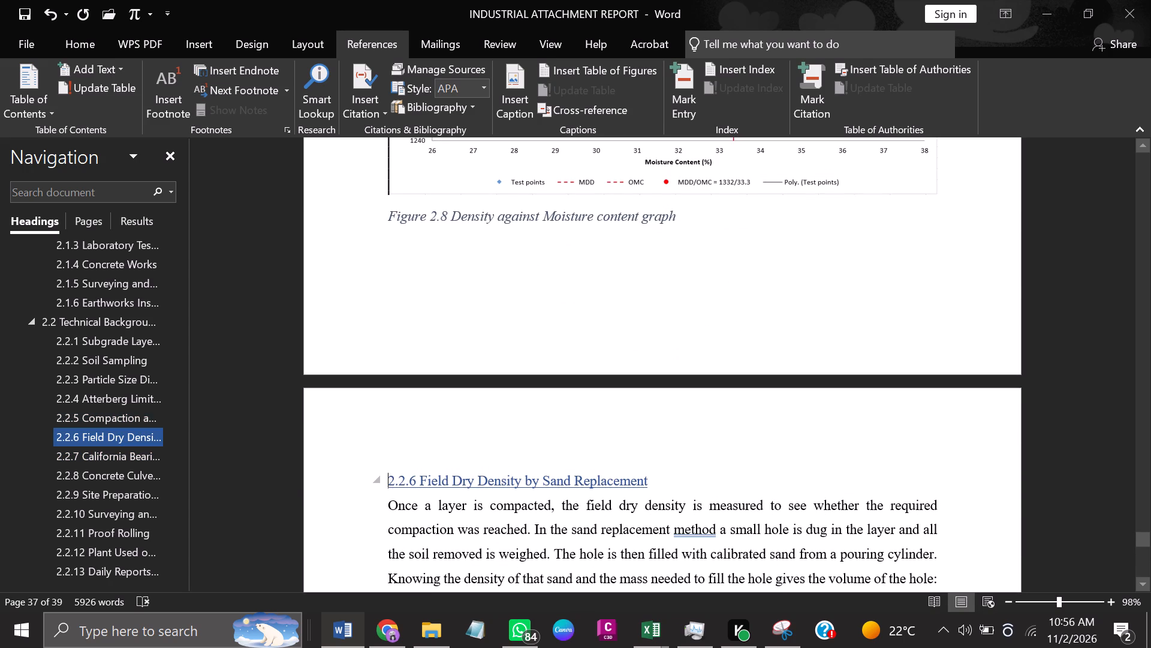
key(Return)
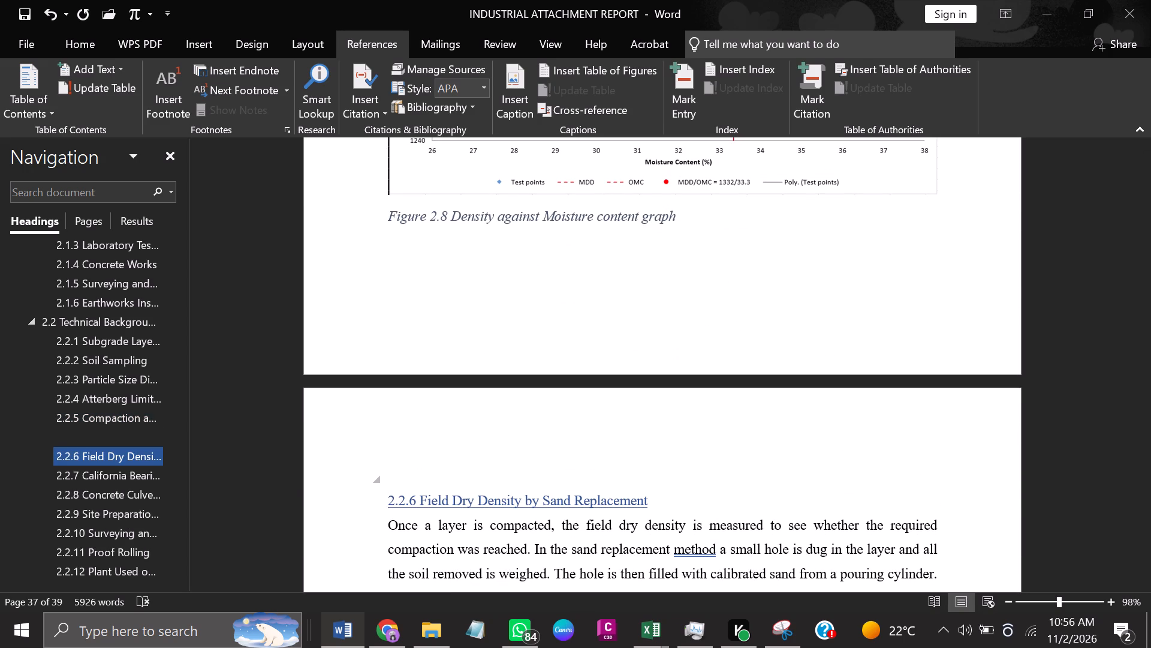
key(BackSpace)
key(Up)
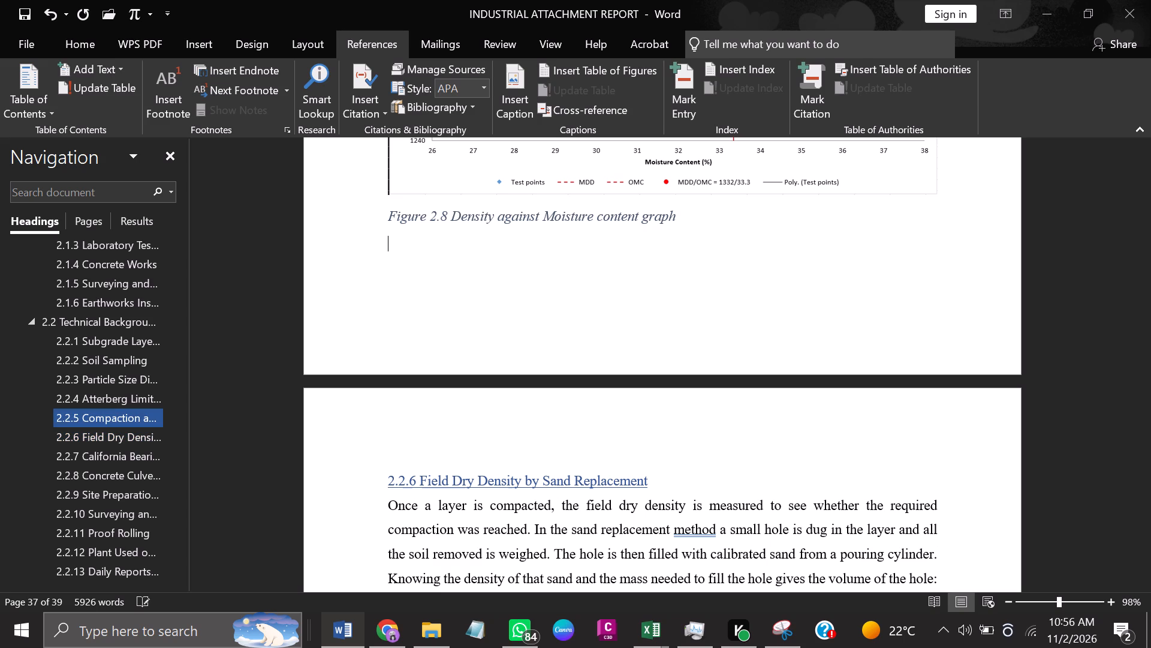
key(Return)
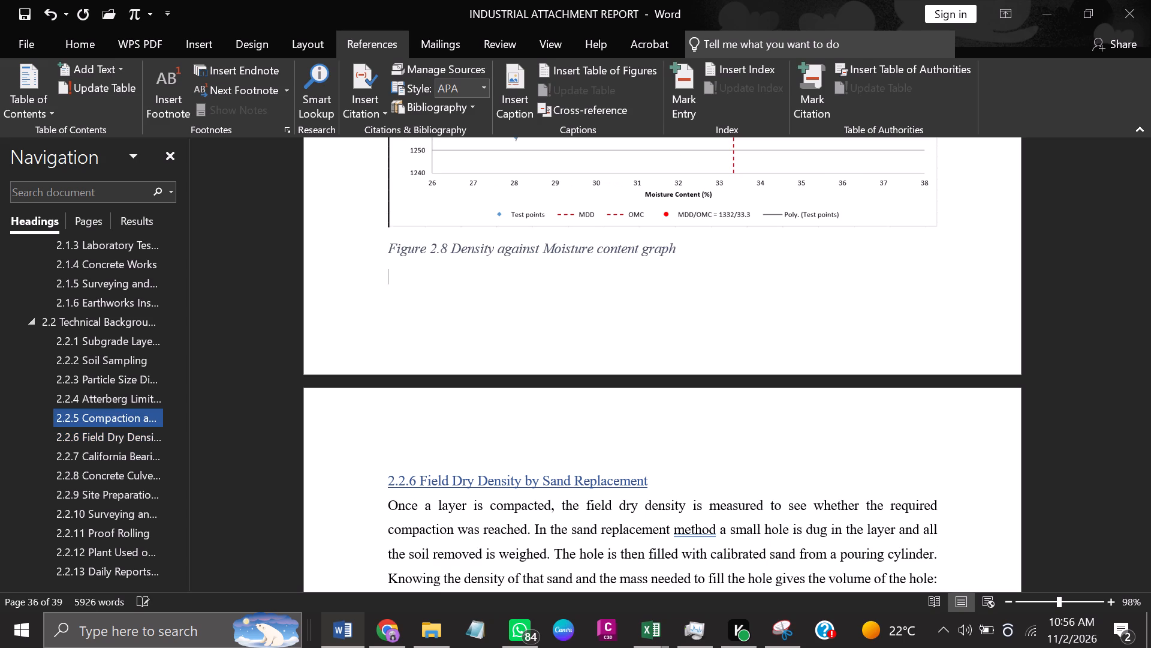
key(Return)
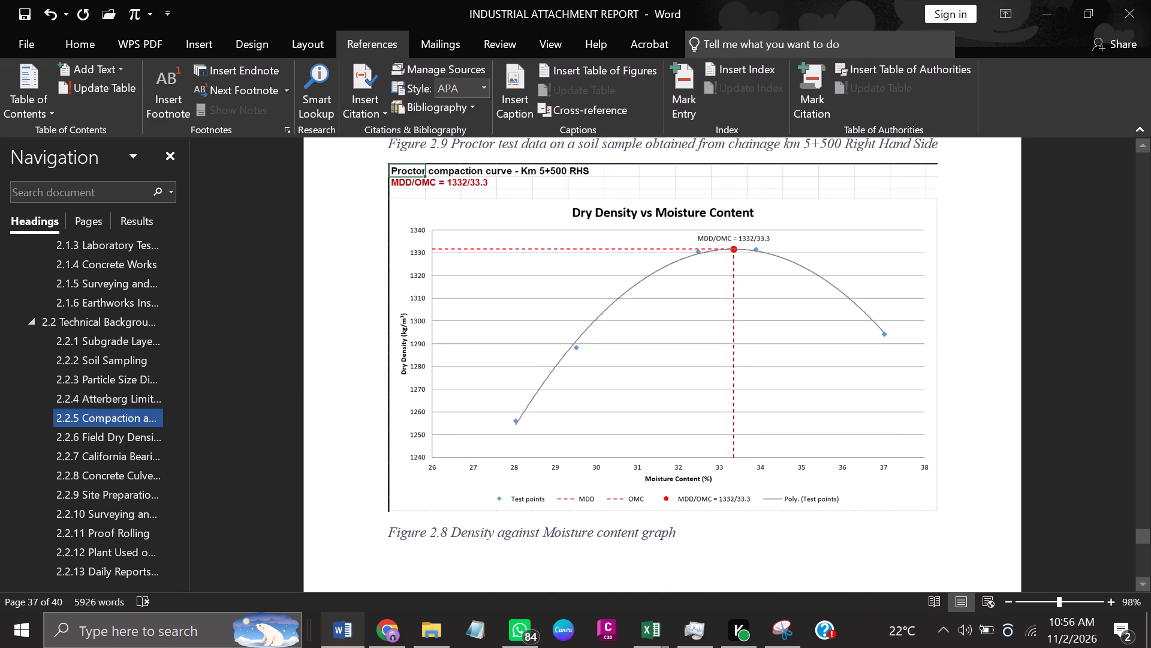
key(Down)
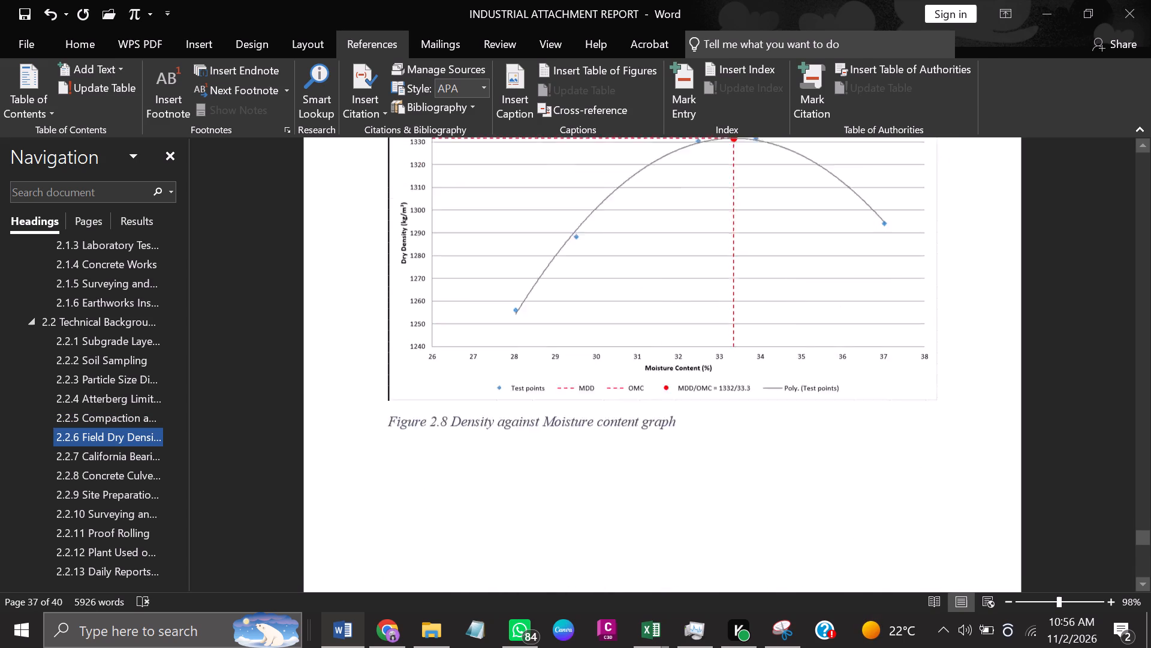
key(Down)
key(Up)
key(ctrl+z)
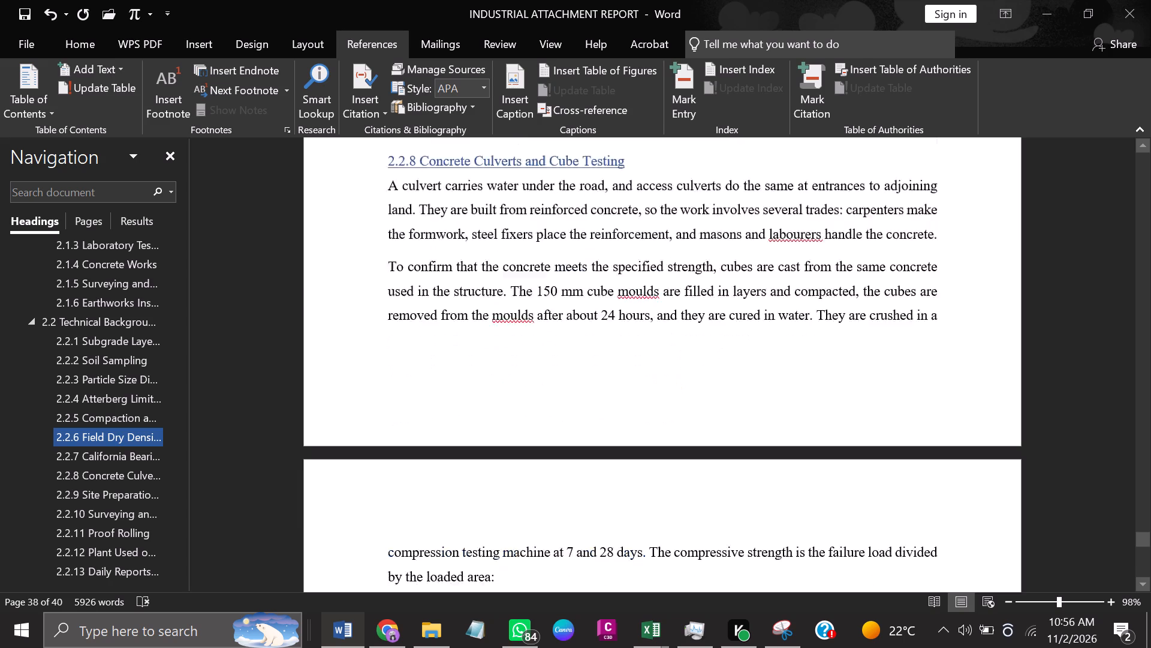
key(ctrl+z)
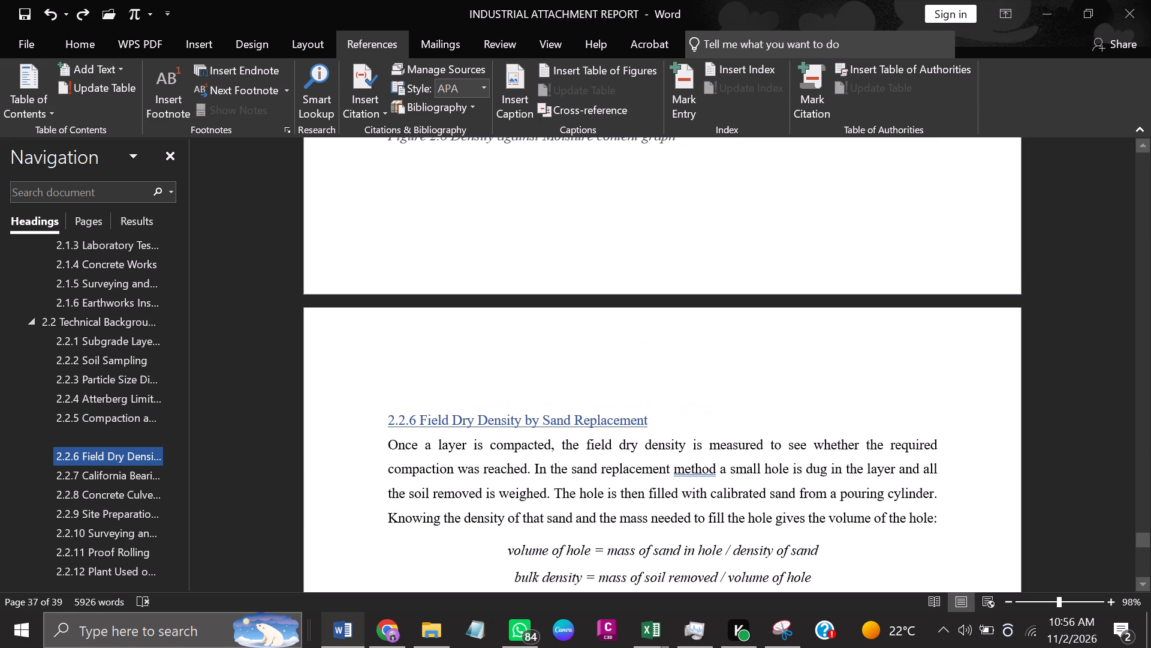
Add the italic, underlined subheading "Formulas" on the empty line below the density graph caption.
scroll(550, 519, up, 15)
scroll(508, 523, down, 4)
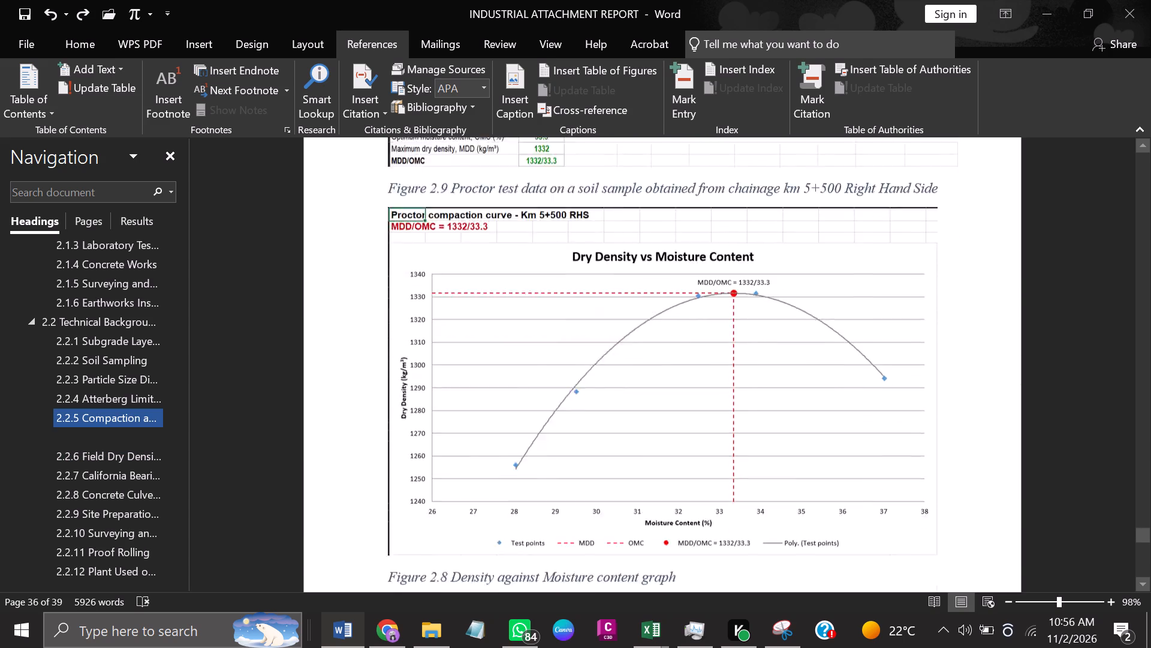
scroll(508, 523, down, 6)
scroll(505, 521, up, 8)
scroll(505, 521, down, 5)
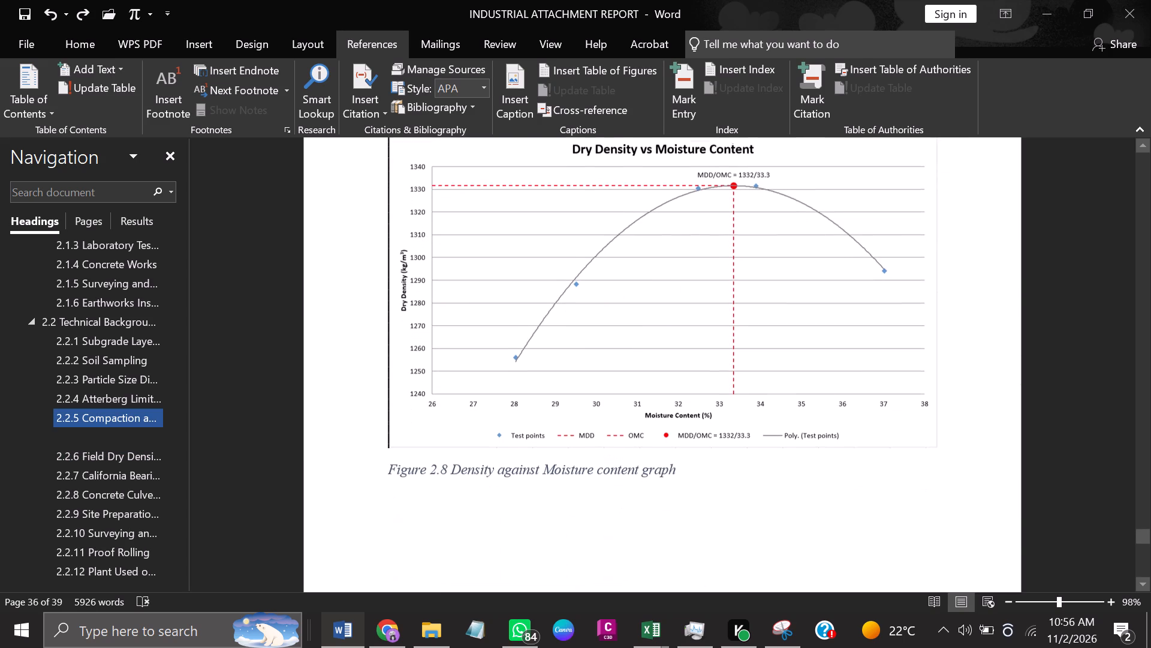
click(416, 539)
scroll(529, 523, up, 12)
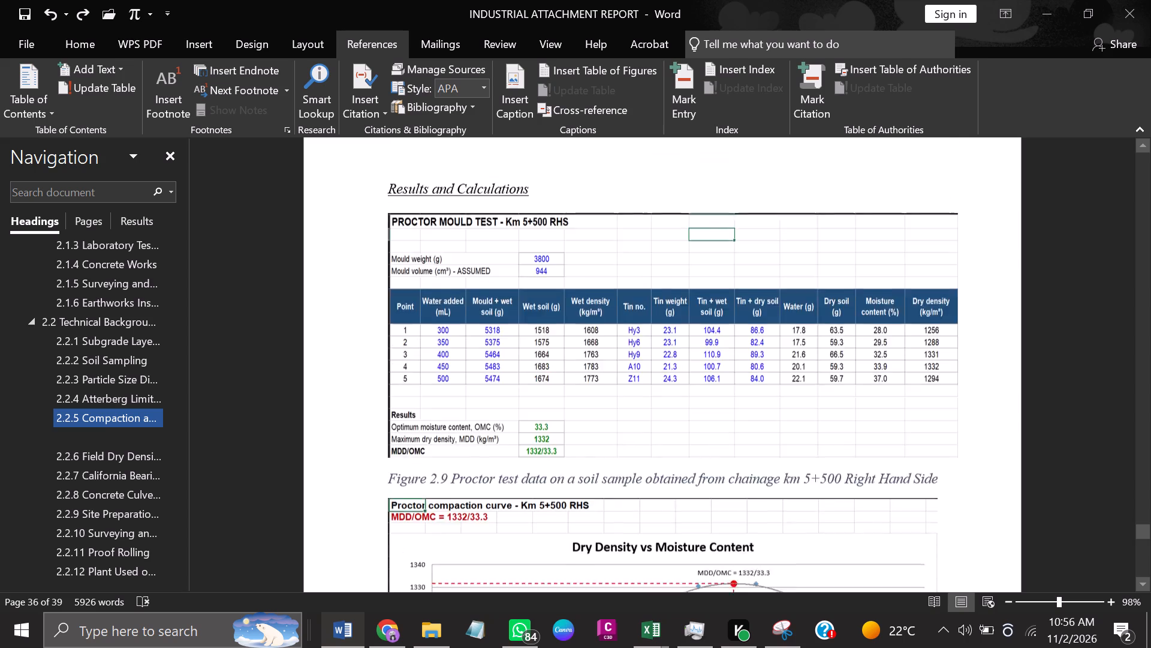
scroll(529, 523, up, 2)
scroll(529, 523, down, 18)
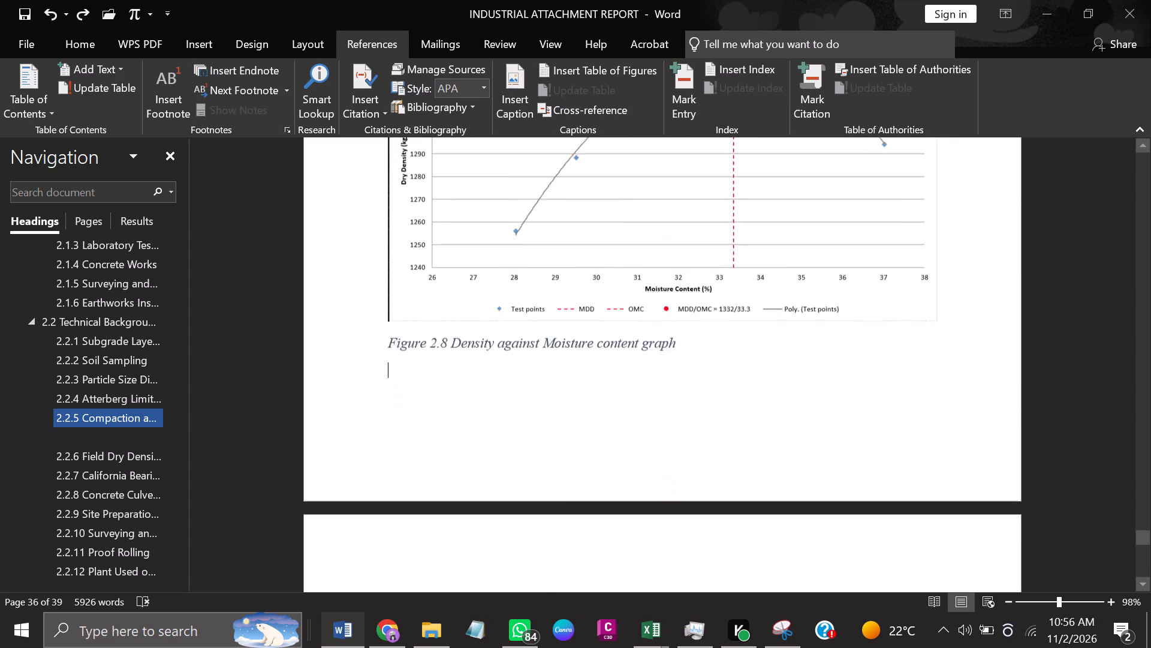
scroll(530, 526, down, 3)
scroll(530, 526, up, 1)
key(shift+f)
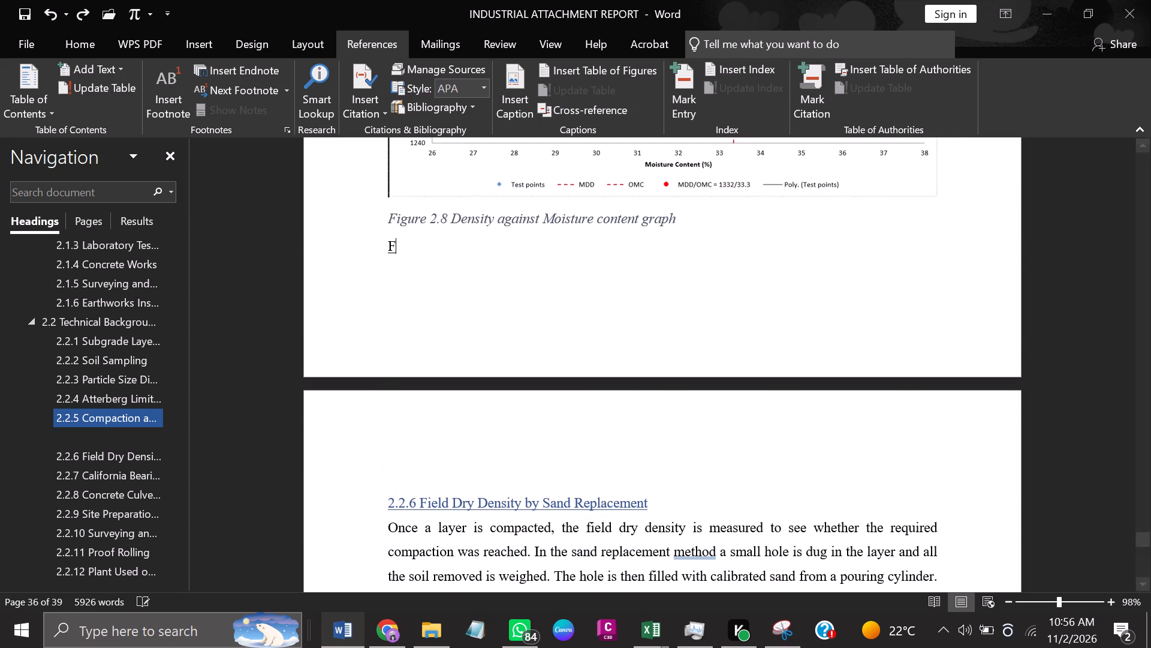
key(BackSpace)
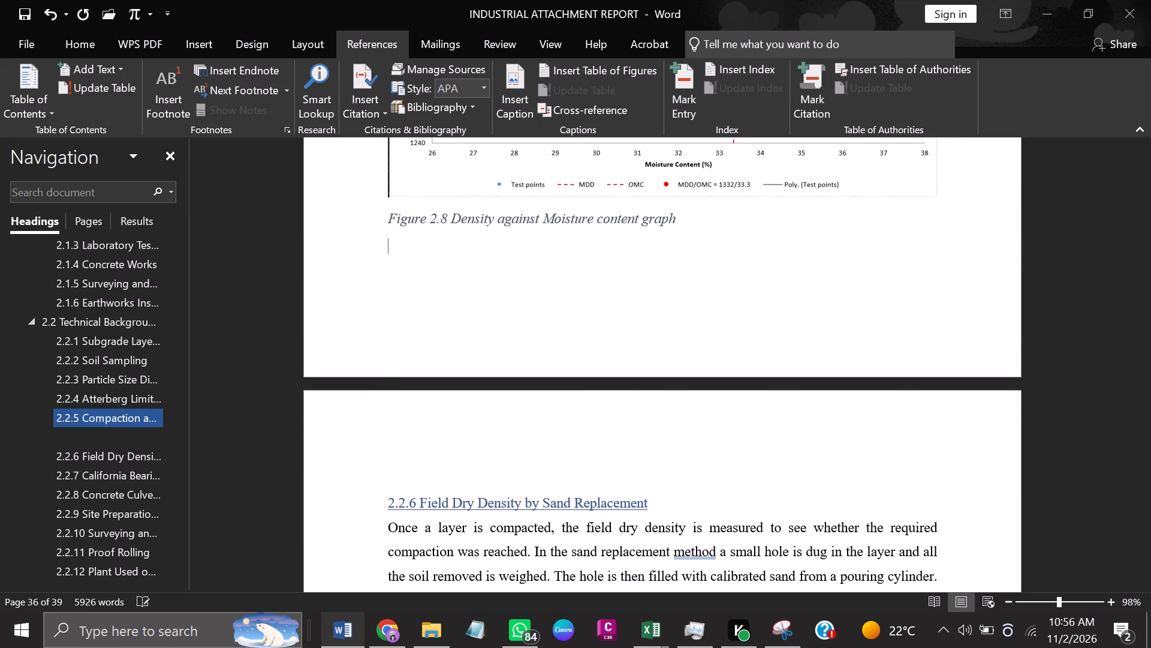
click(82, 38)
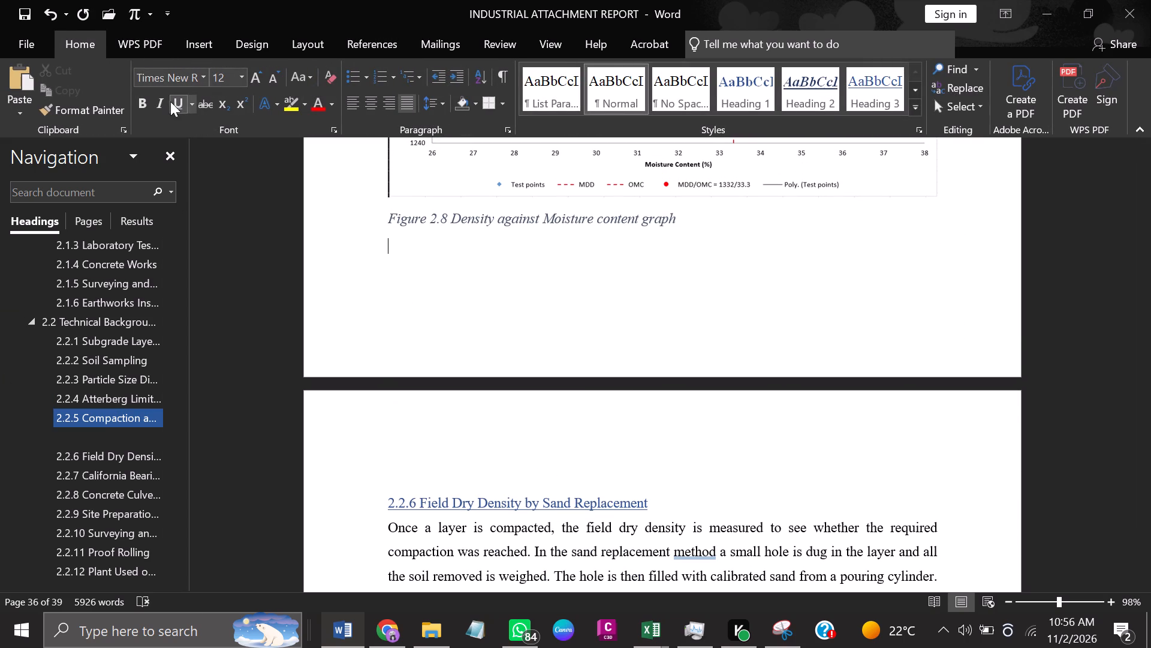
click(164, 101)
text(Form)
text(ulas)
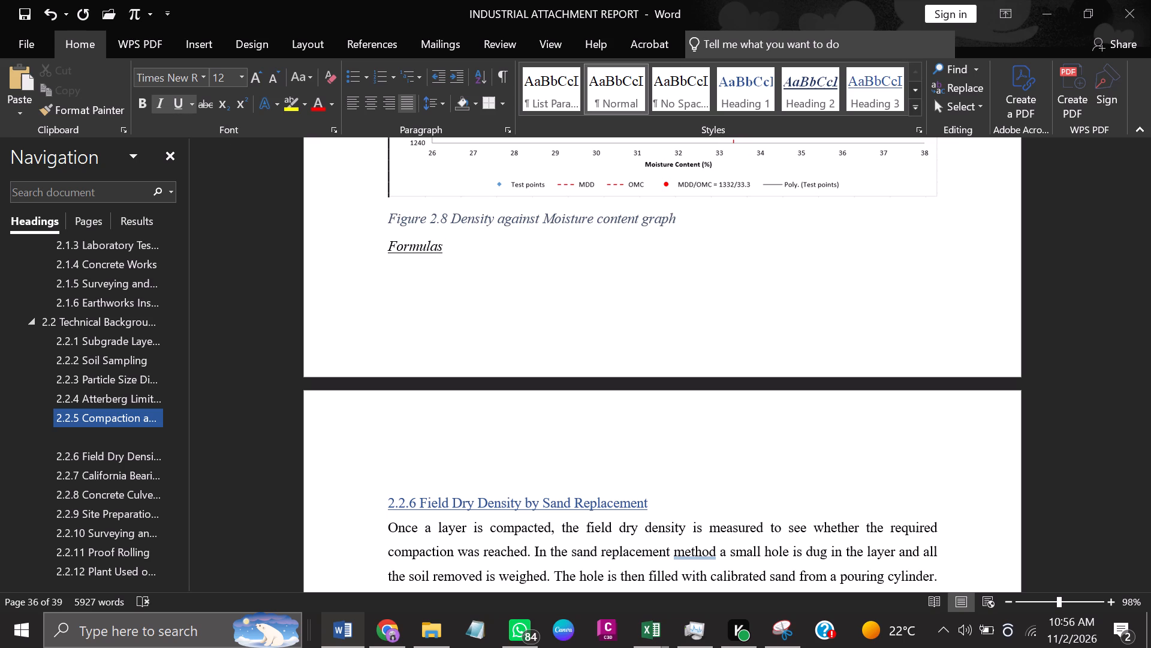
Delete the empty heading line directly above heading 2.2.6 Field Dry Density by Sand Replacement.
click(382, 247)
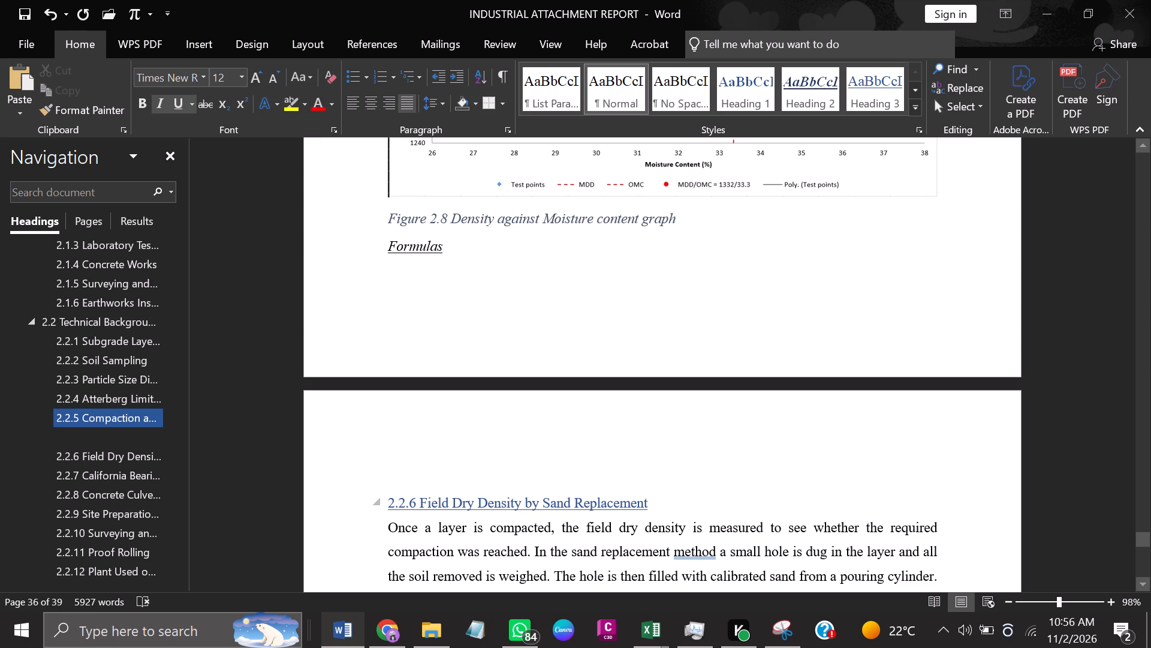
click(390, 505)
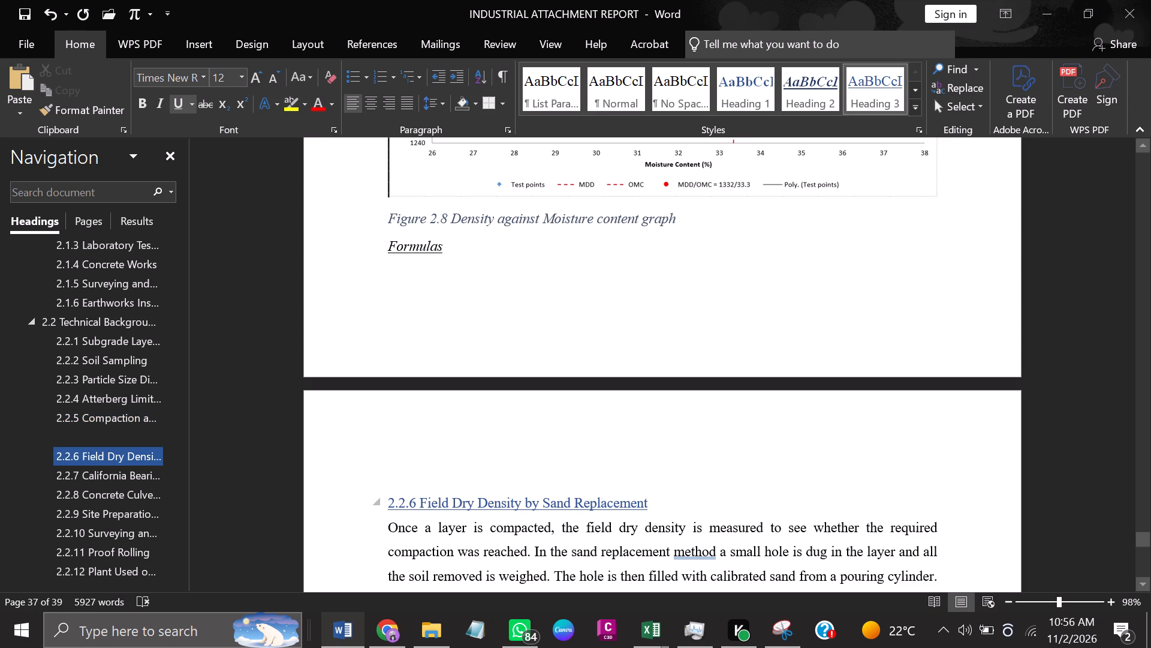
key(BackSpace)
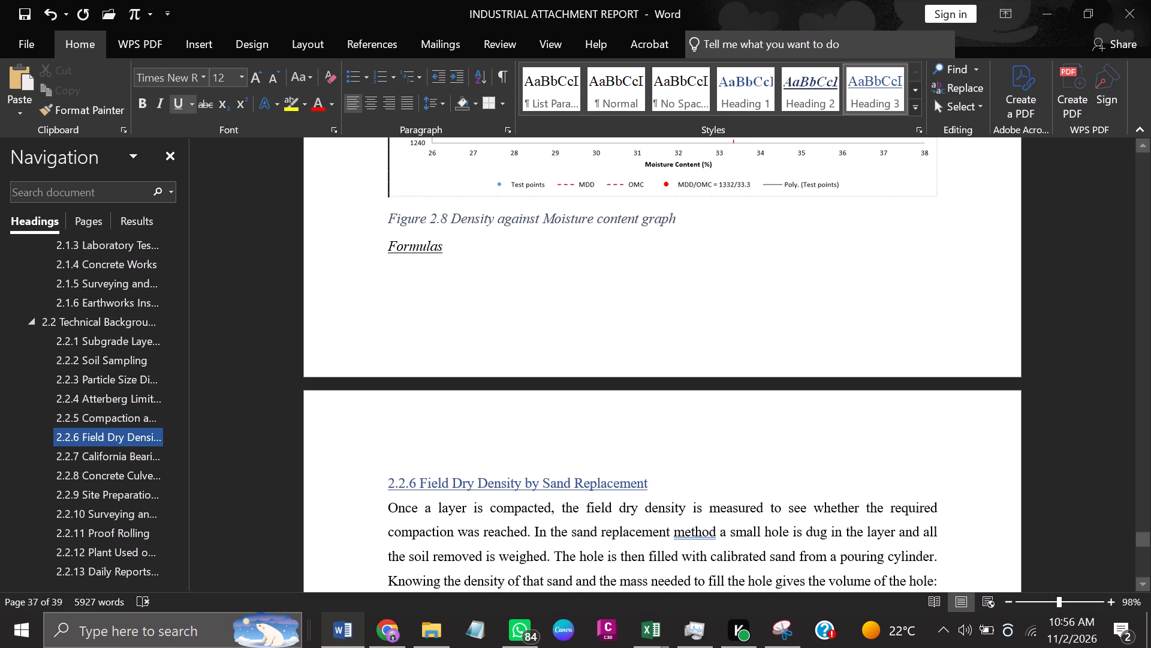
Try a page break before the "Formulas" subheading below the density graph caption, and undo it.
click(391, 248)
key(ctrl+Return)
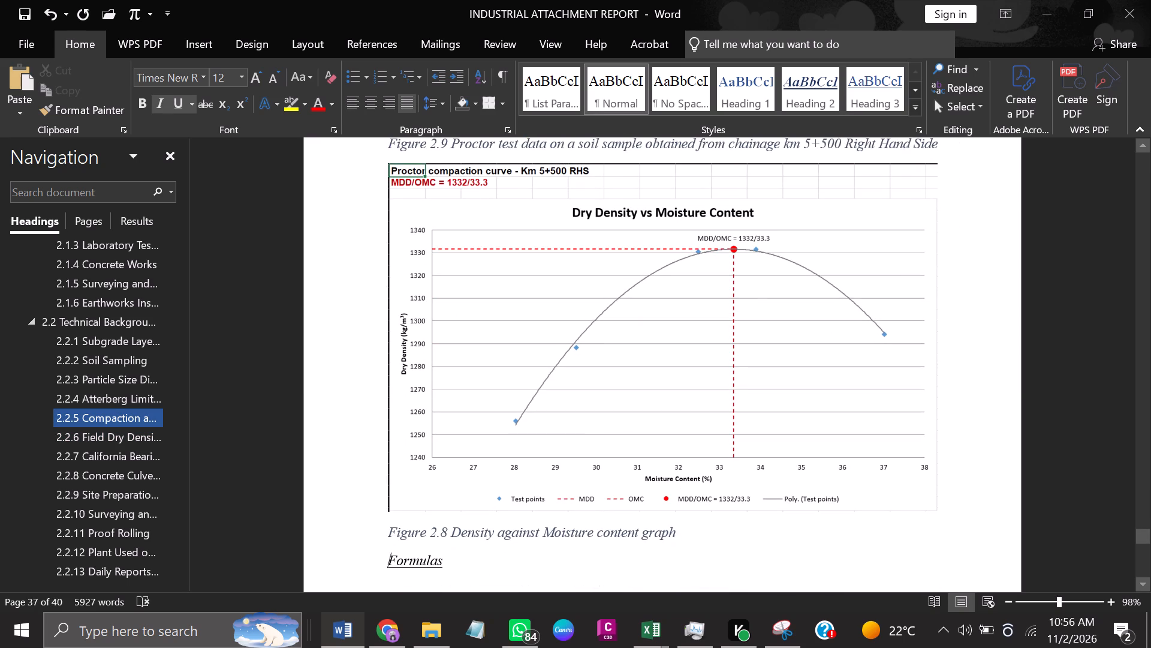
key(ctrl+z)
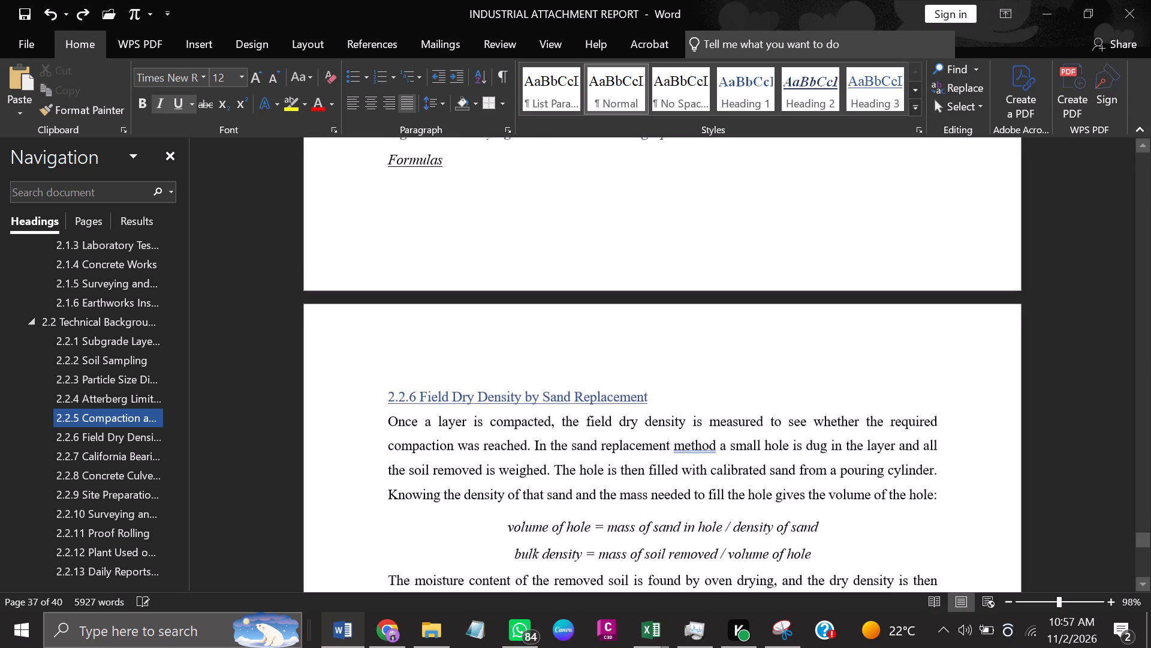
Slightly reduce the height of the text box holding the "Density against Moisture content graph" caption.
scroll(570, 413, up, 4)
click(626, 303)
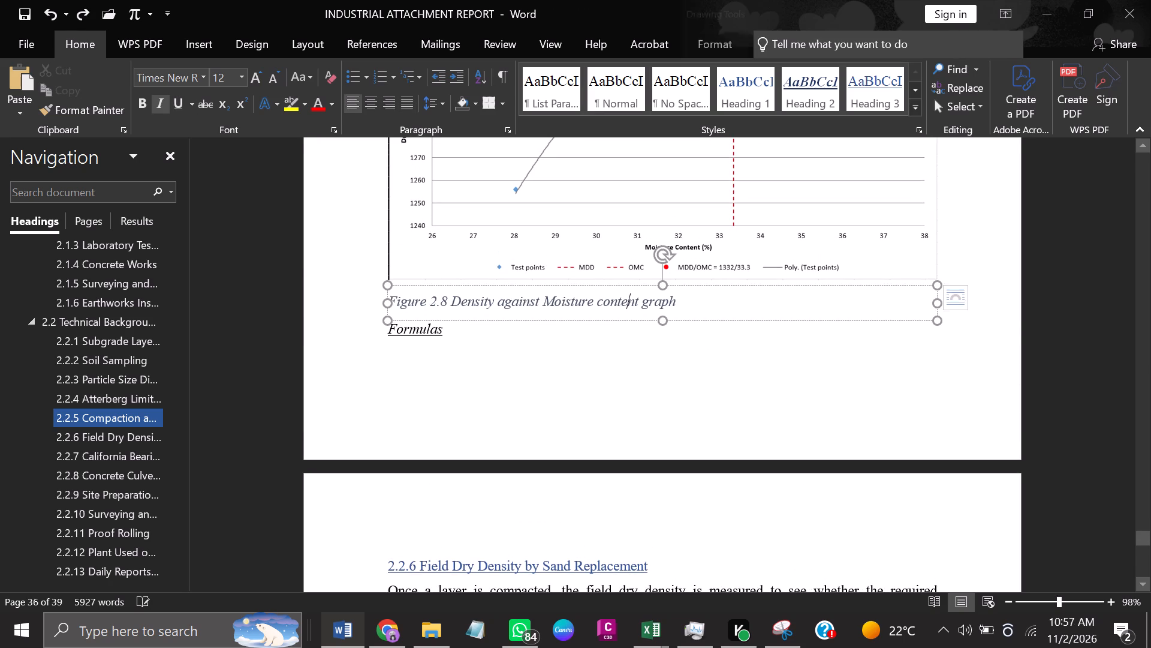
click(936, 316)
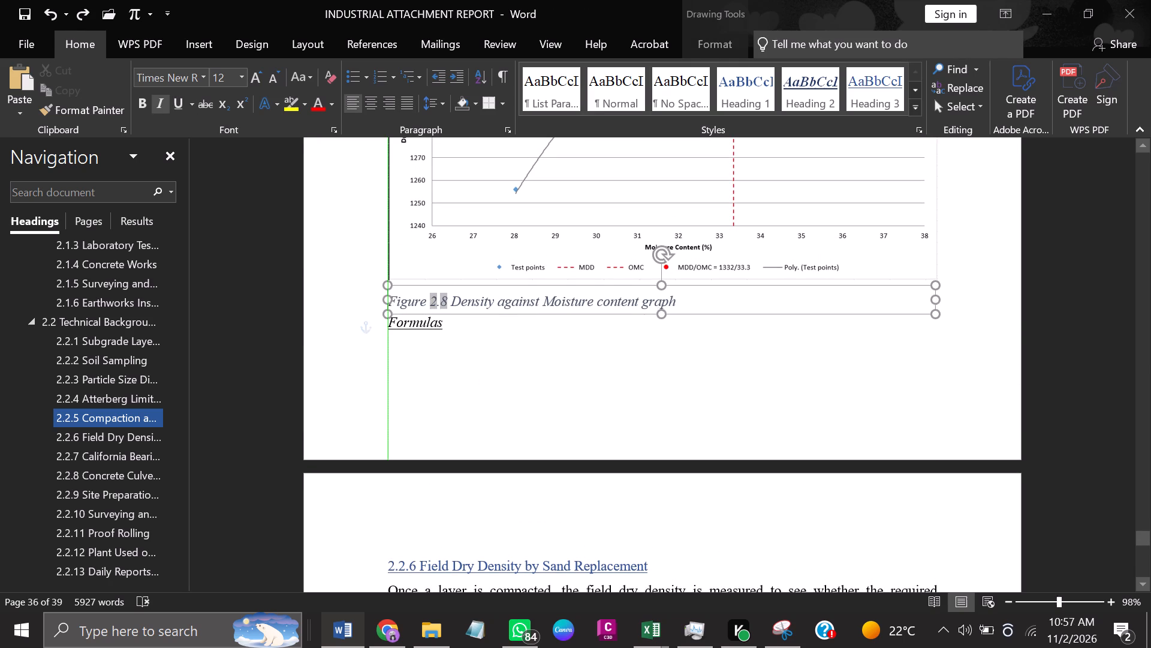
click(607, 324)
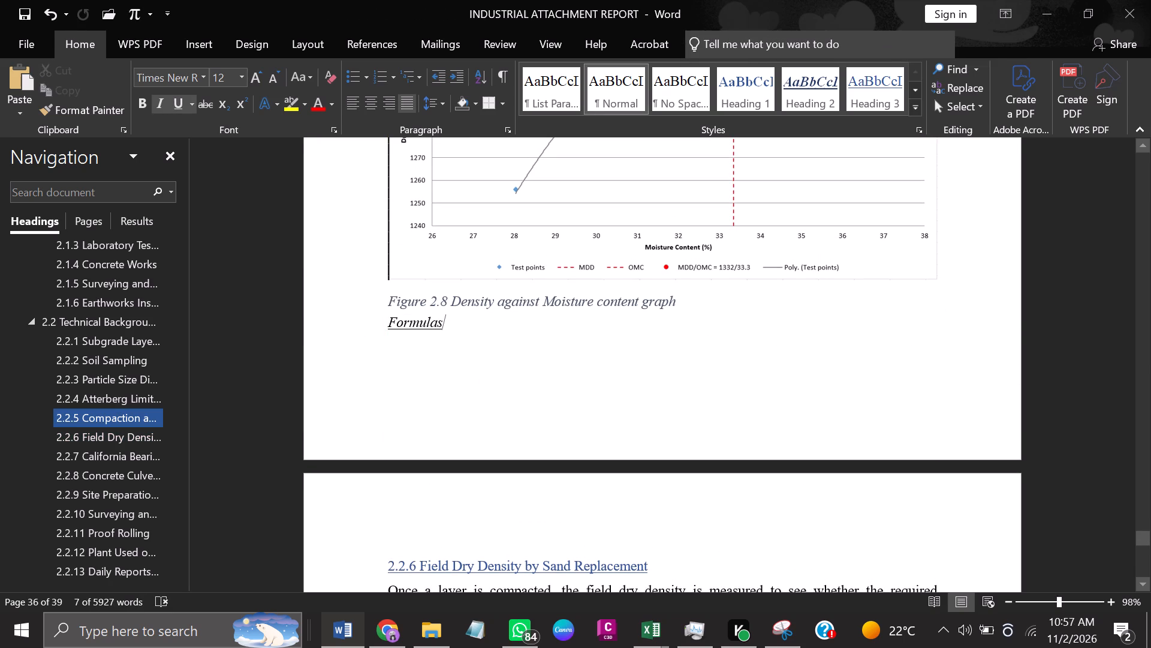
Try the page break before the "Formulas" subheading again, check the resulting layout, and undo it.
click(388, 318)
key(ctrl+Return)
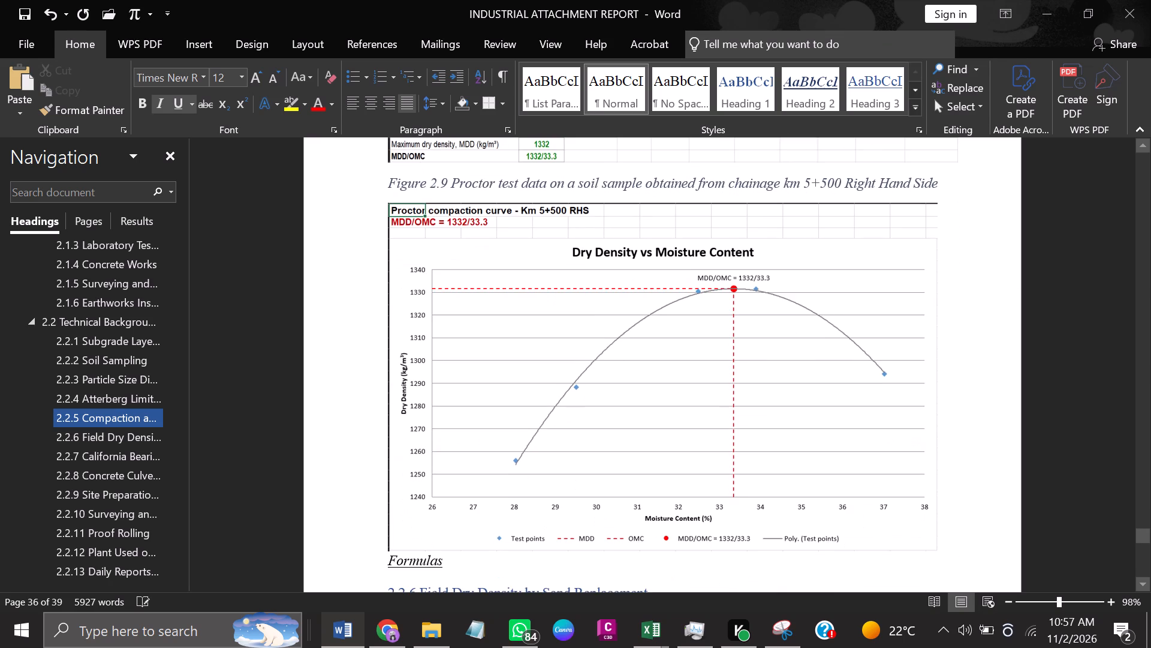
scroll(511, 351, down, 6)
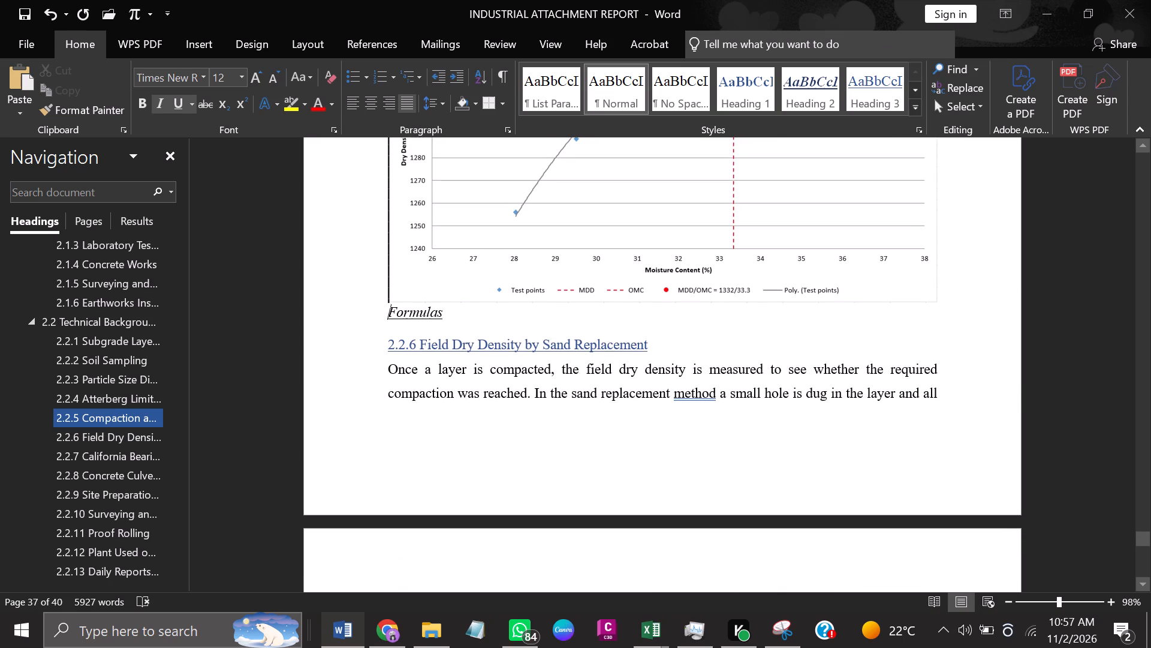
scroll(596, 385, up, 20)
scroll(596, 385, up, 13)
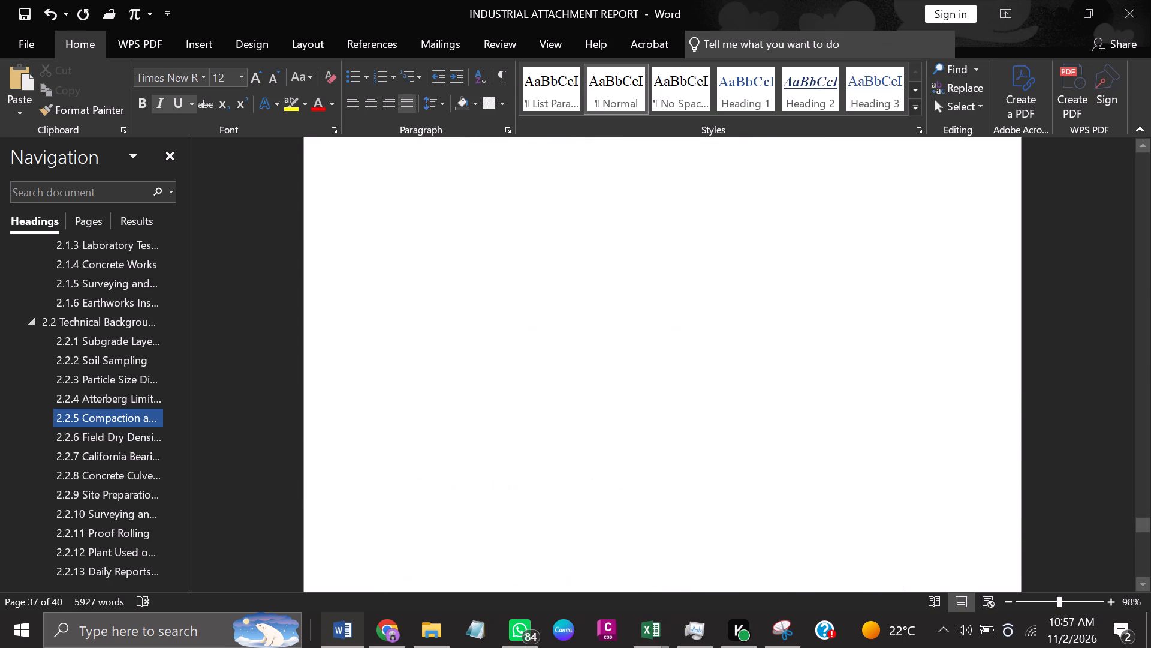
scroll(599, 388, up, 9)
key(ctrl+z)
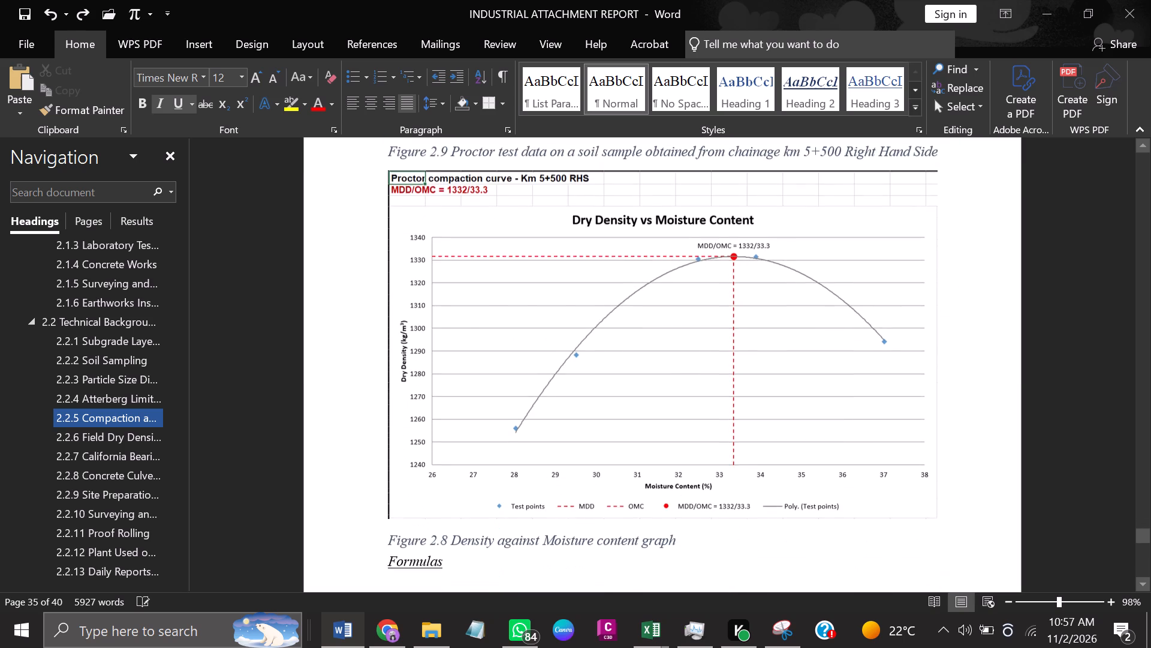
Start a new line below the "Formulas" subheading in section 2.2.5 with italic and underline turned off.
scroll(599, 388, up, 9)
scroll(599, 388, up, 18)
scroll(601, 386, up, 3)
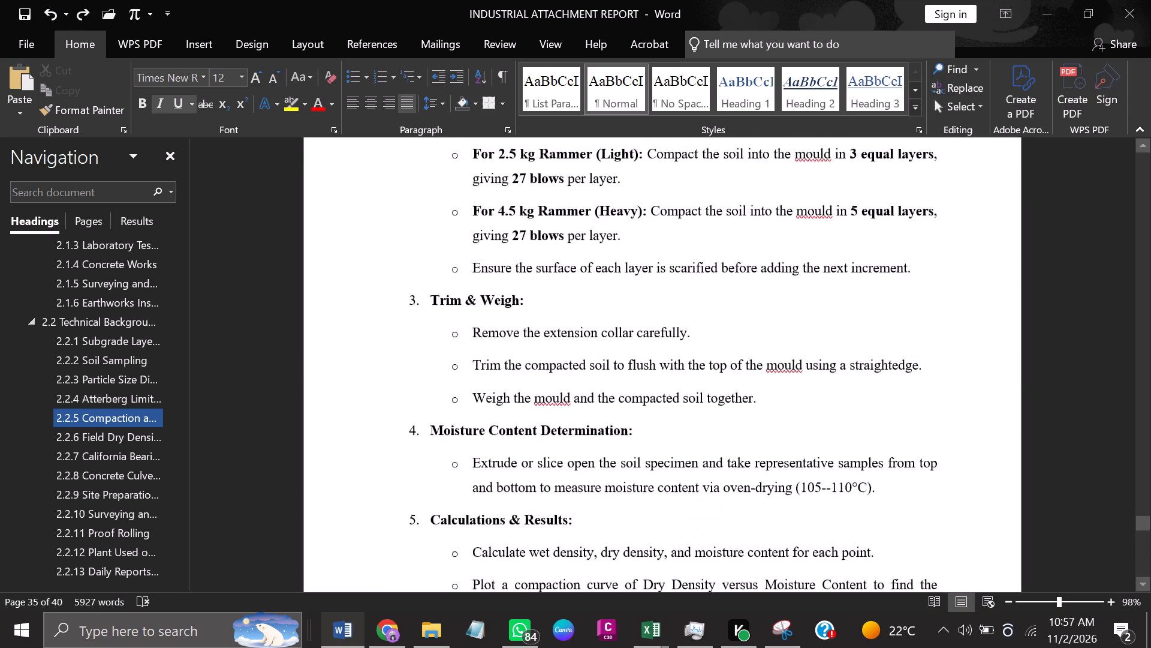
scroll(601, 386, up, 4)
scroll(601, 386, down, 20)
scroll(601, 386, down, 20)
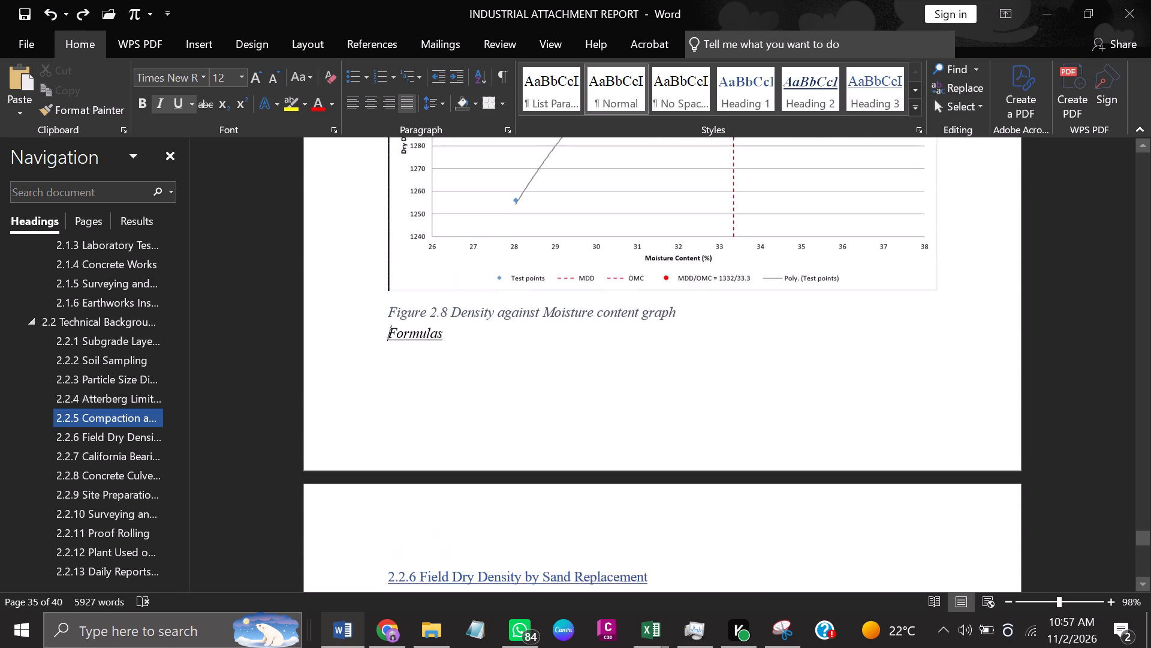
click(424, 346)
click(451, 317)
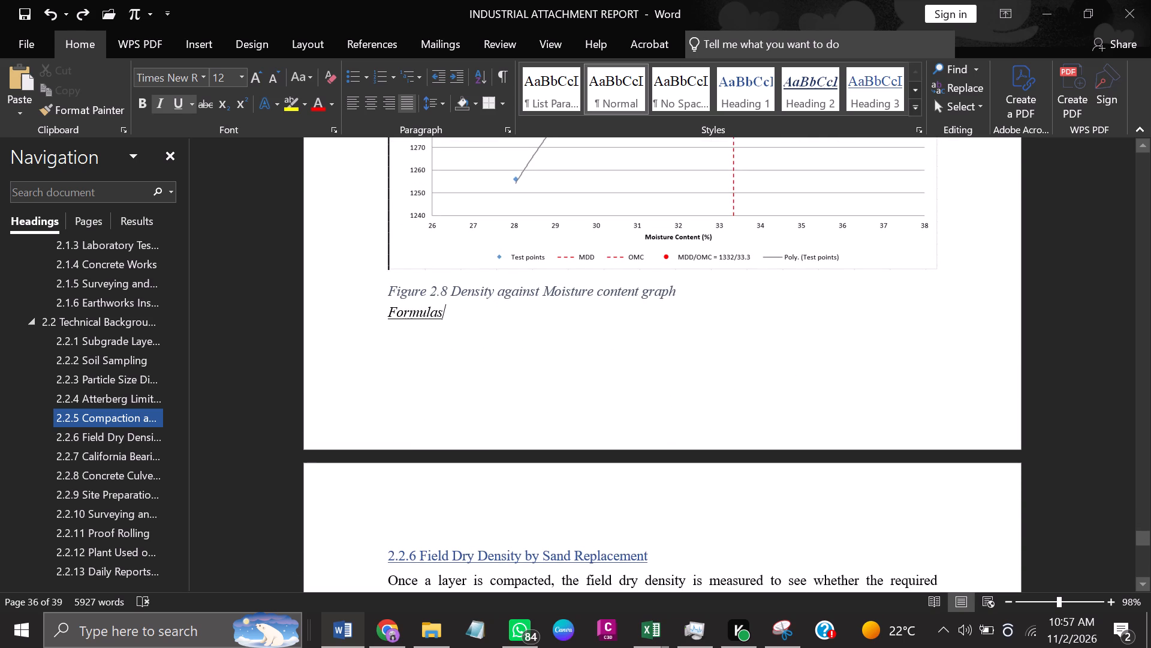
key(Return)
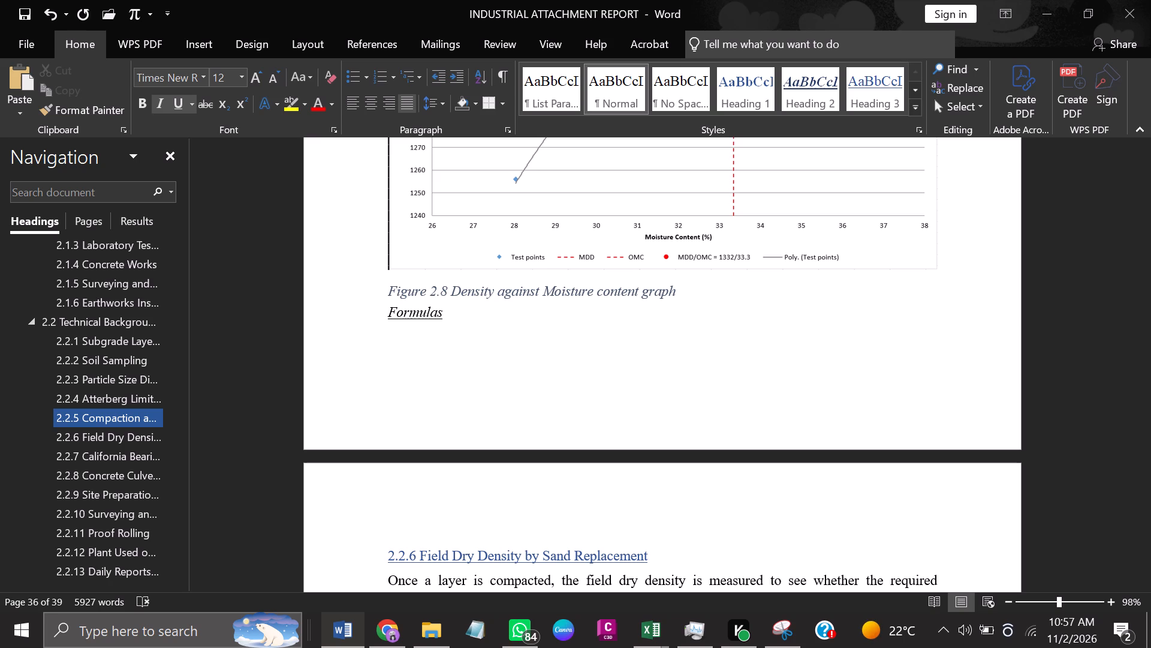
click(161, 106)
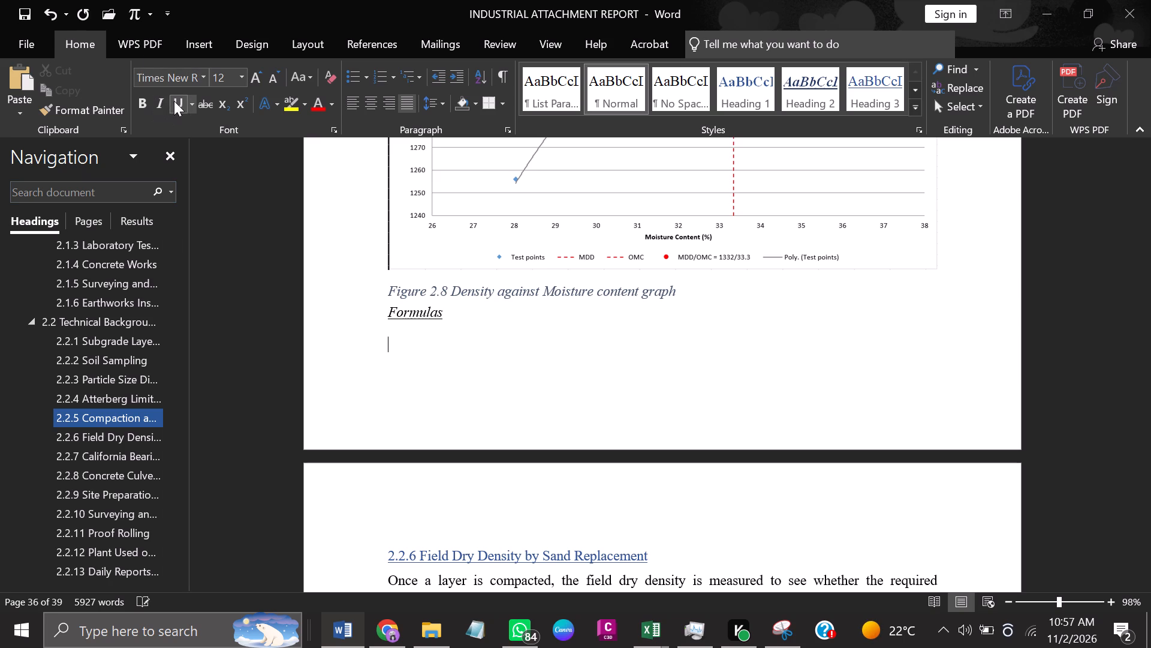
click(174, 100)
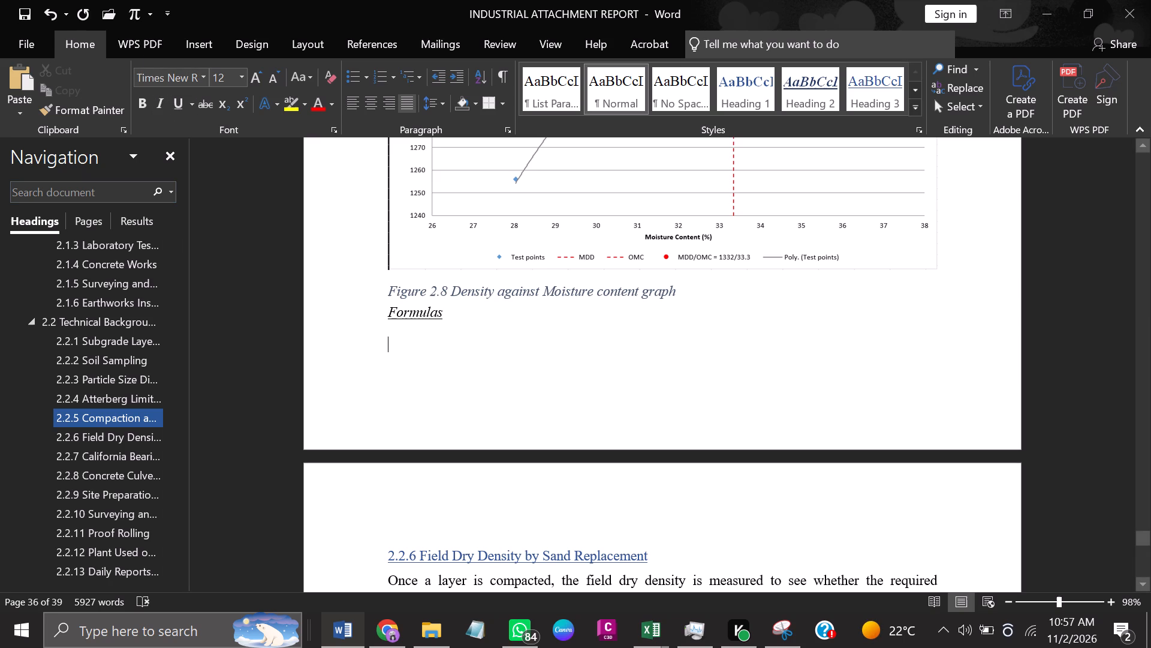
Insert a blank equation on the new line below "Formulas" and set its justification to left.
key(alt+equal)
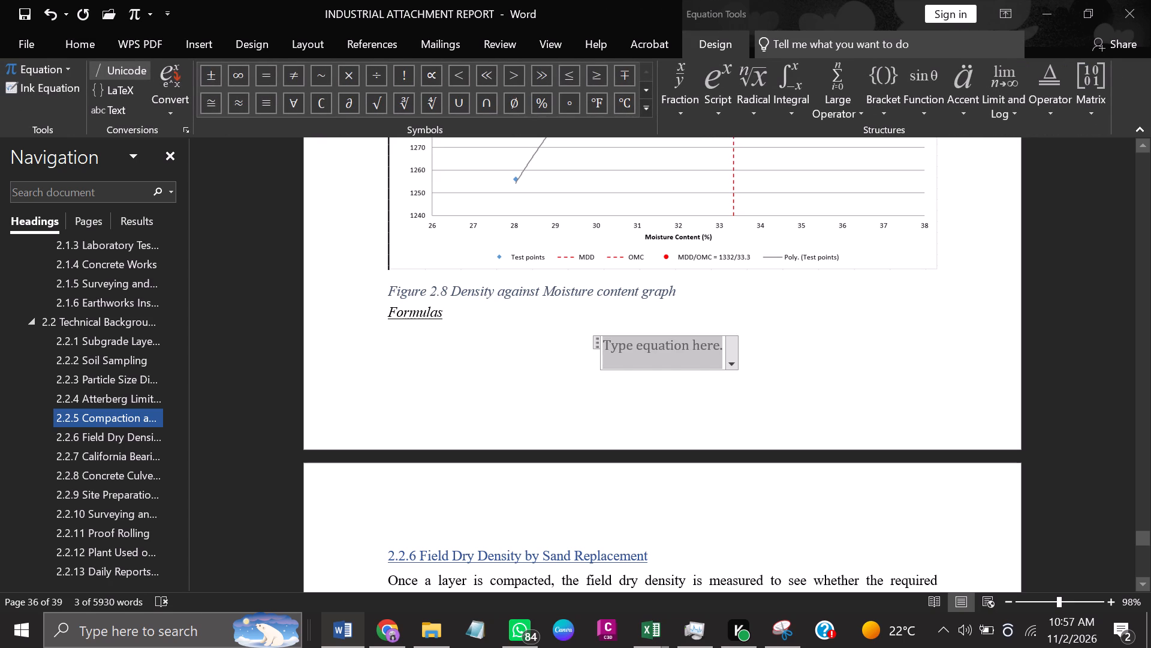
click(742, 356)
click(697, 347)
click(727, 354)
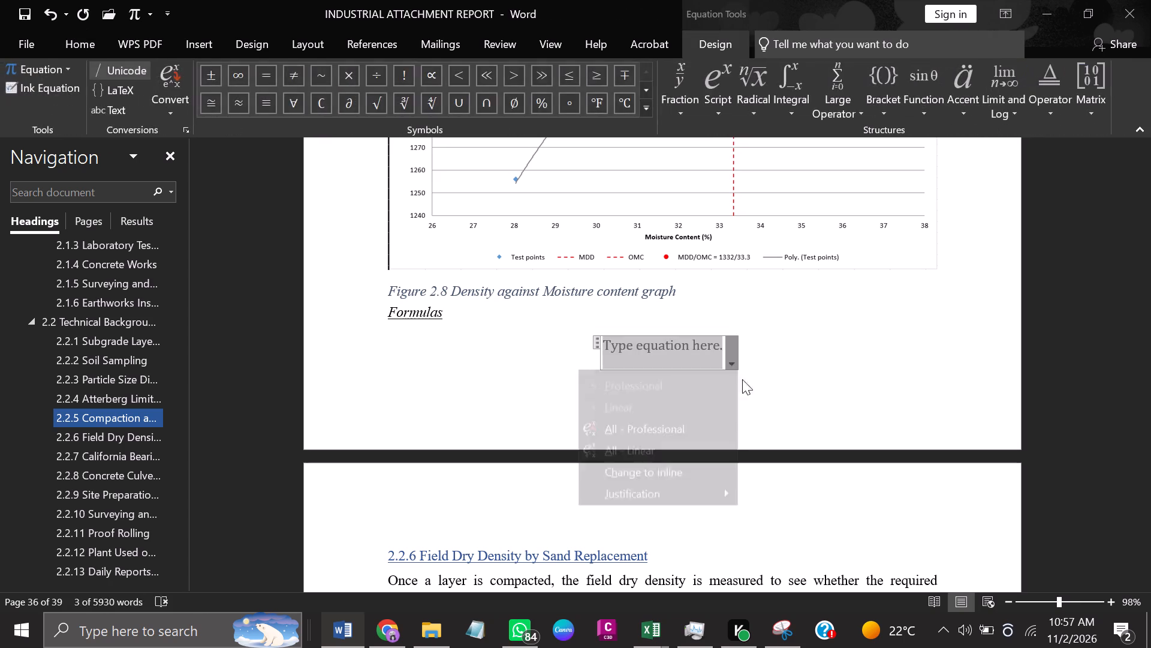
click(677, 514)
click(767, 509)
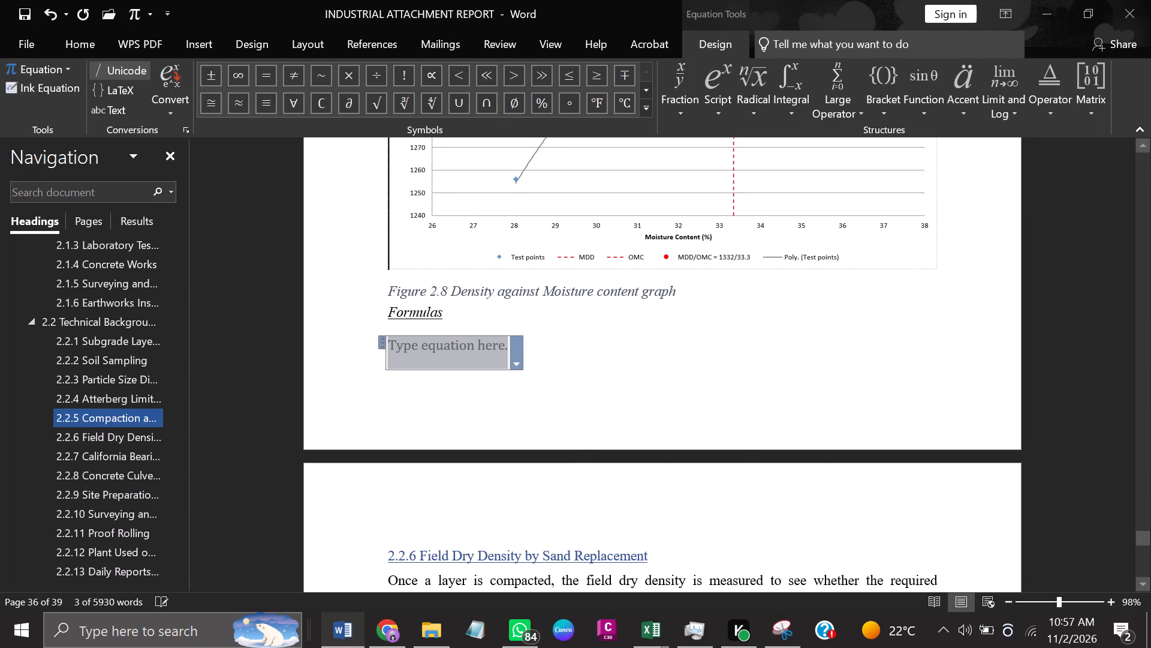
click(549, 359)
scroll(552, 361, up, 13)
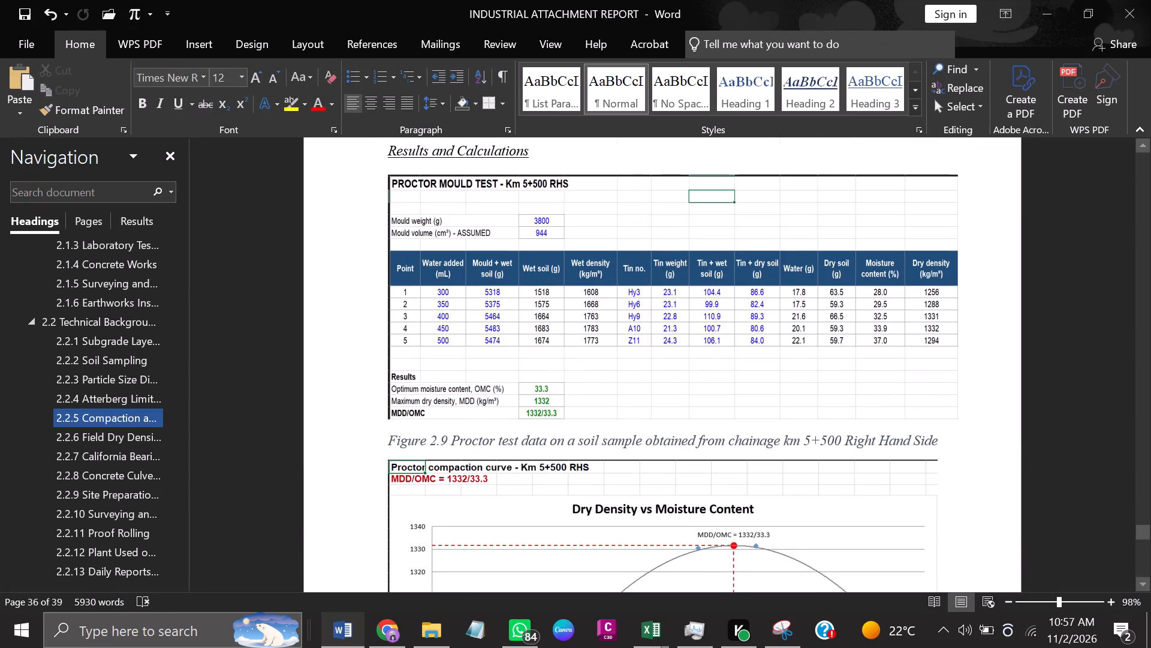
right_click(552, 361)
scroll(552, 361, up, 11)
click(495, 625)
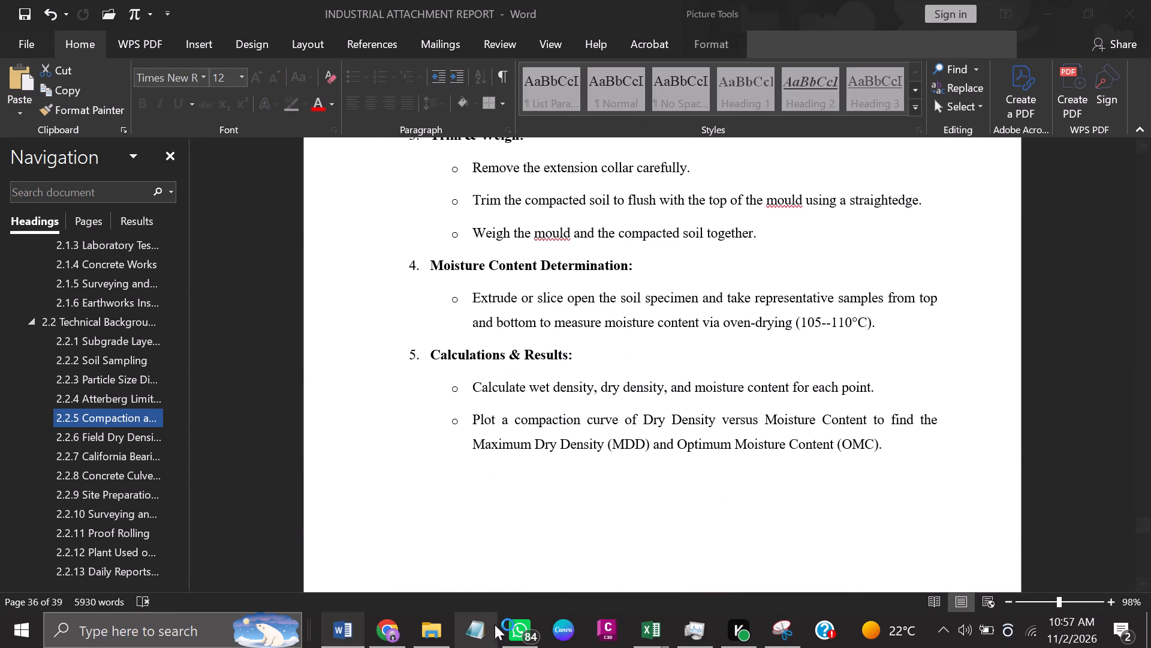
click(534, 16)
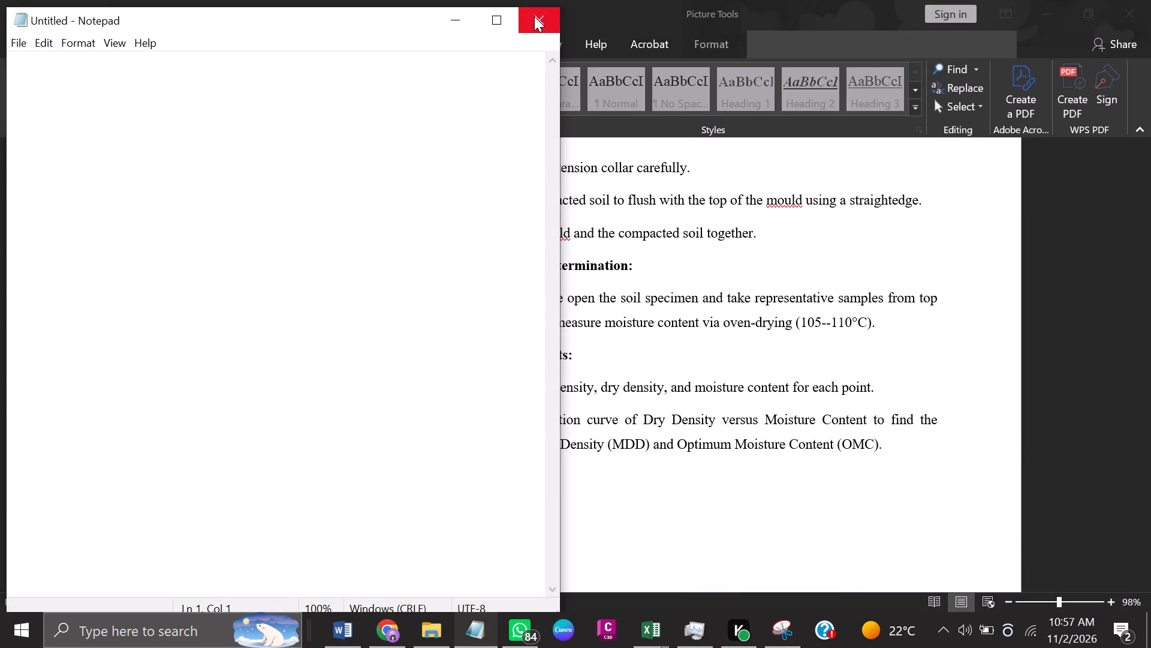
Copy the whole "Moisture content" equation from the Formulas subsection at the end of section 2.2.4.
scroll(657, 262, up, 12)
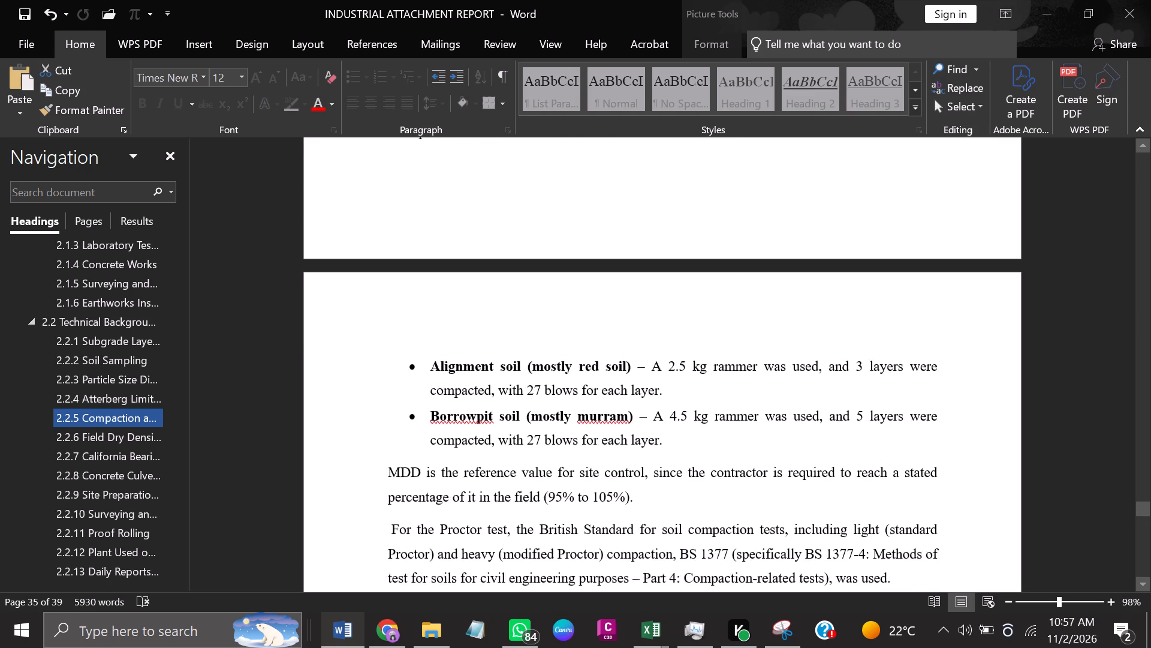
scroll(657, 262, up, 10)
scroll(657, 262, down, 1)
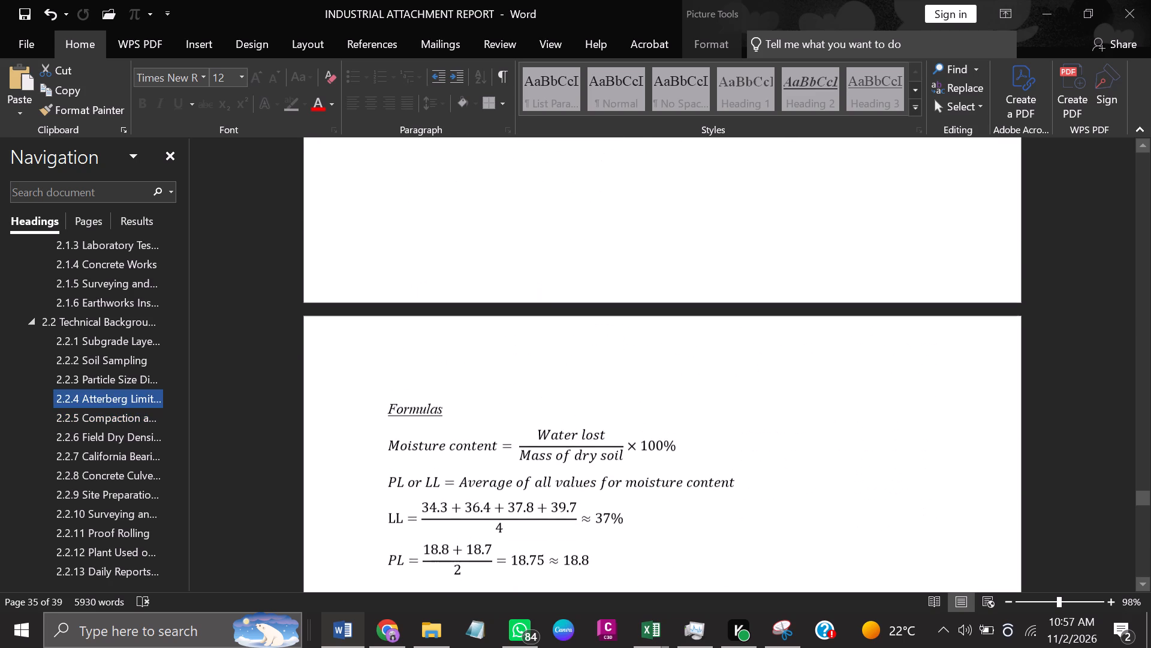
scroll(657, 262, down, 1)
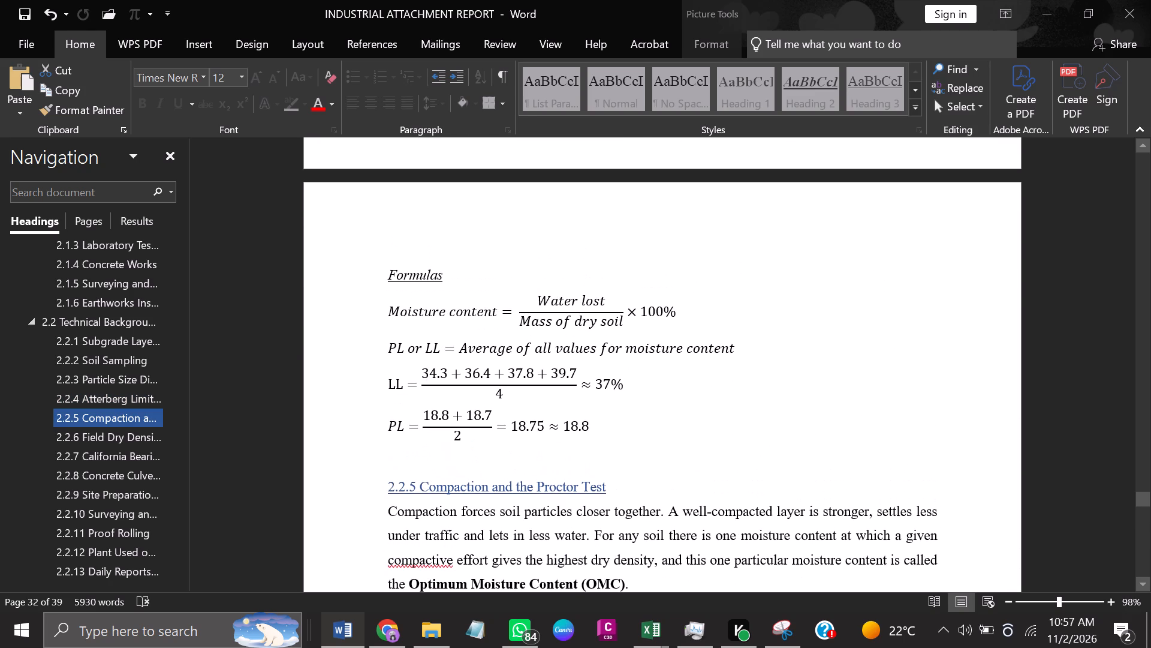
click(679, 329)
drag(685, 317, 486, 316)
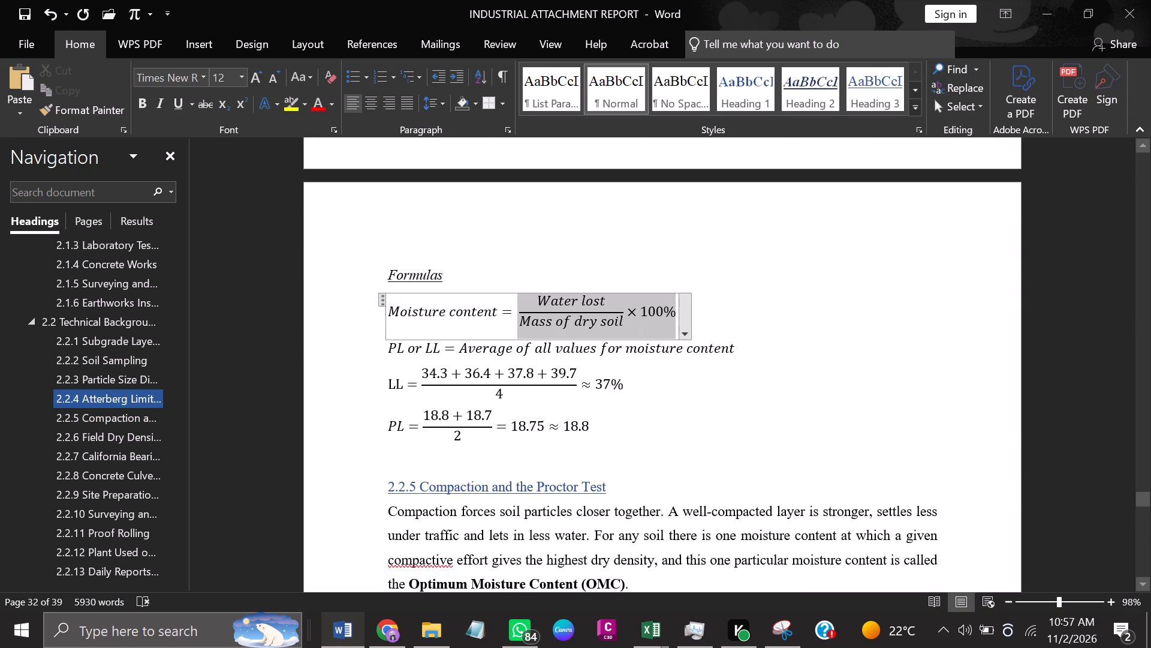
drag(486, 316, 399, 314)
key(ctrl+c)
Paste the copied moisture content equation over the blank equation placeholder below "Formulas" in section 2.2.5.
scroll(543, 388, down, 3)
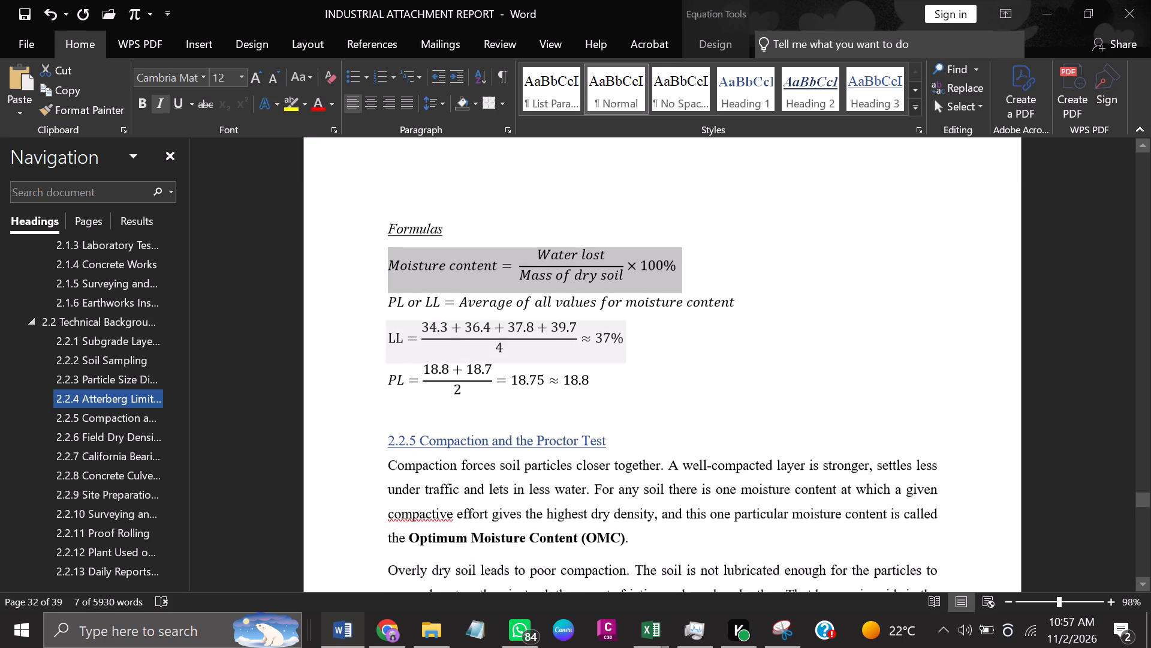
scroll(570, 390, down, 5)
scroll(686, 398, down, 7)
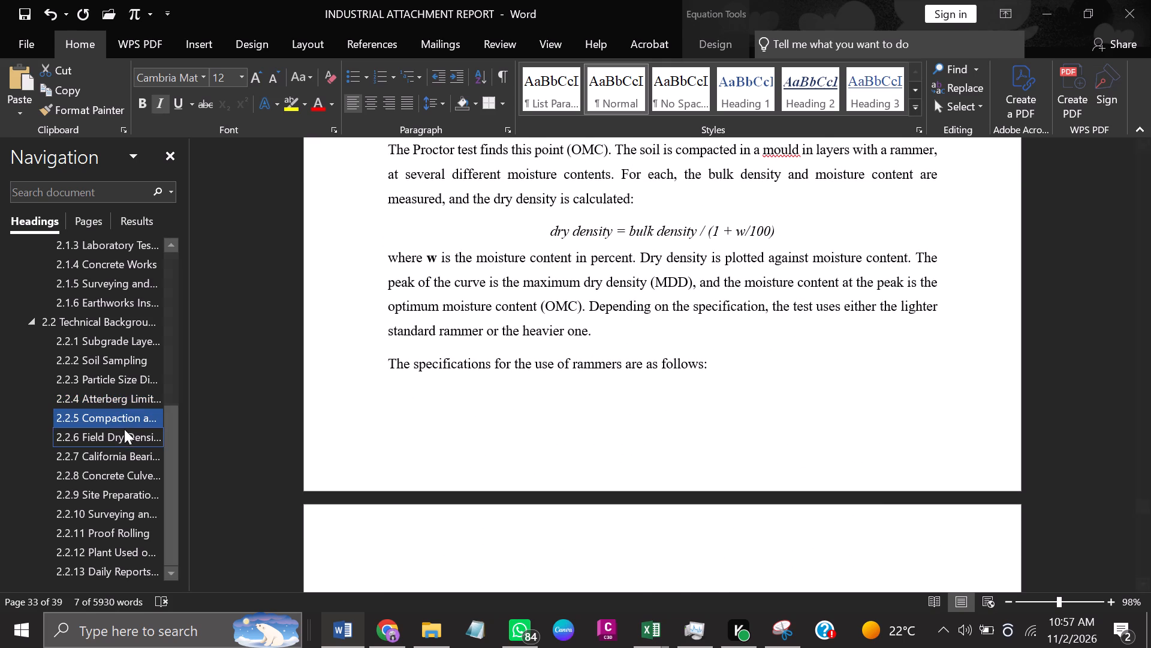
click(124, 430)
scroll(460, 428, up, 12)
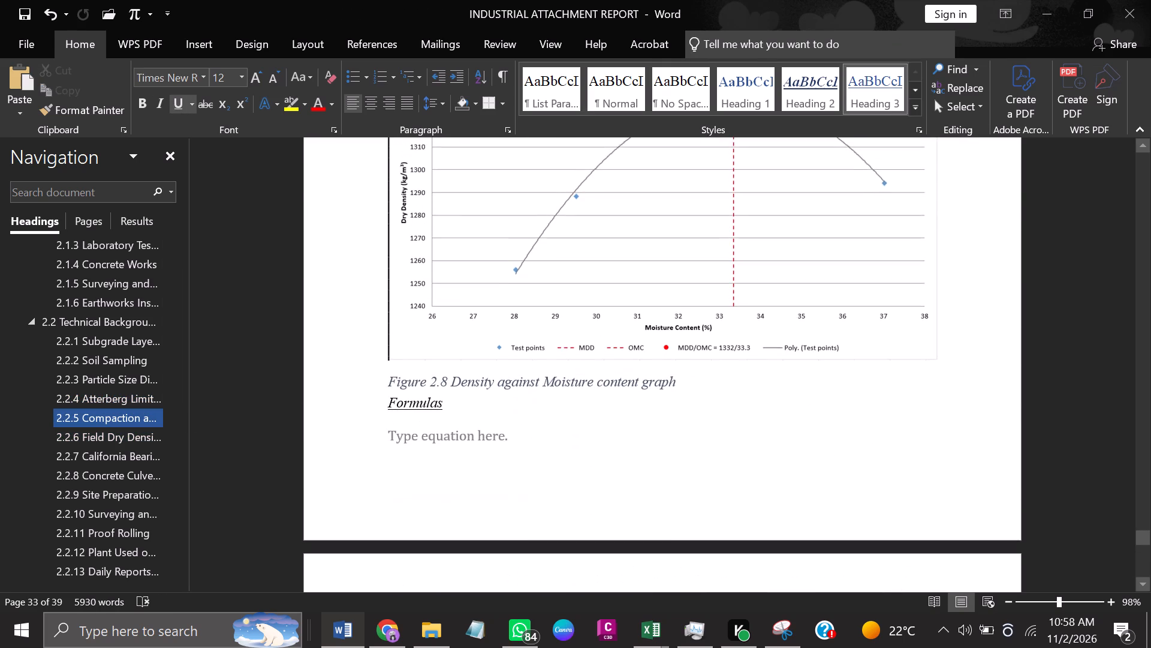
scroll(480, 427, down, 1)
click(473, 410)
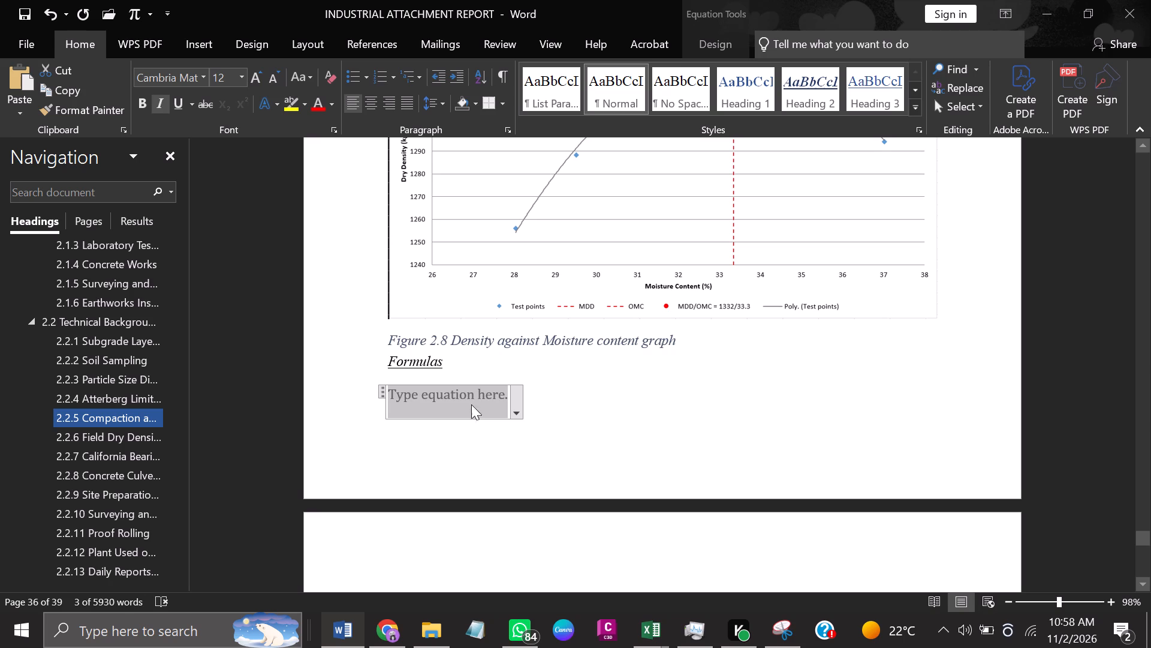
click(430, 404)
double_click(397, 394)
key(ctrl+v)
scroll(504, 394, down, 2)
scroll(504, 395, up, 3)
scroll(545, 400, down, 1)
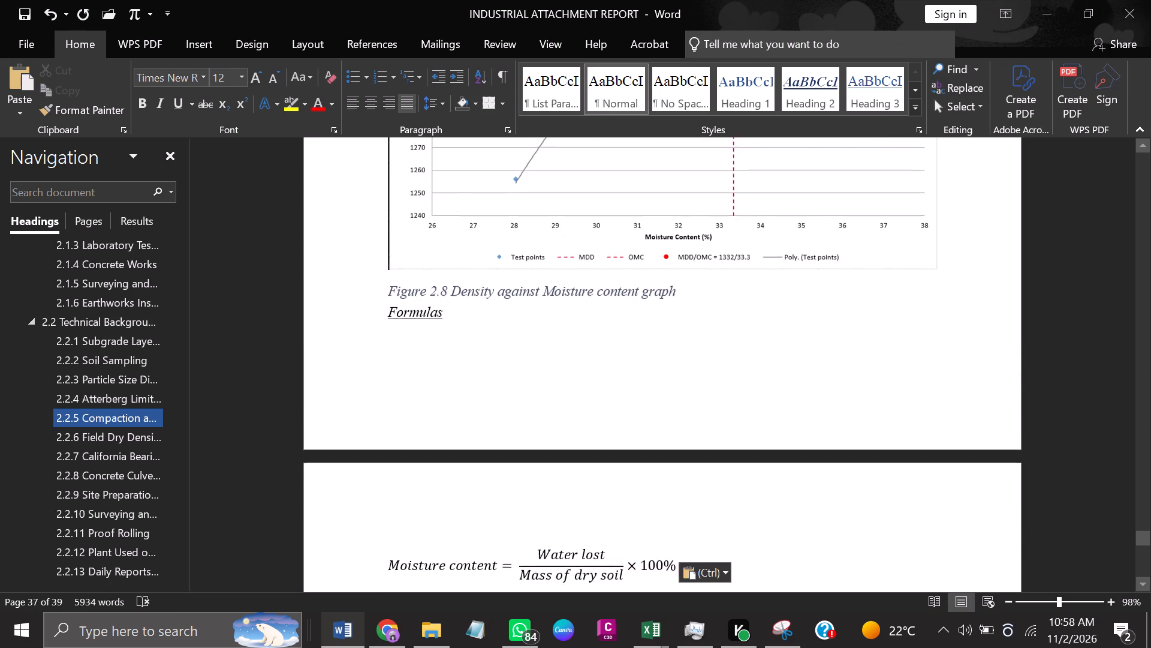
scroll(545, 401, down, 2)
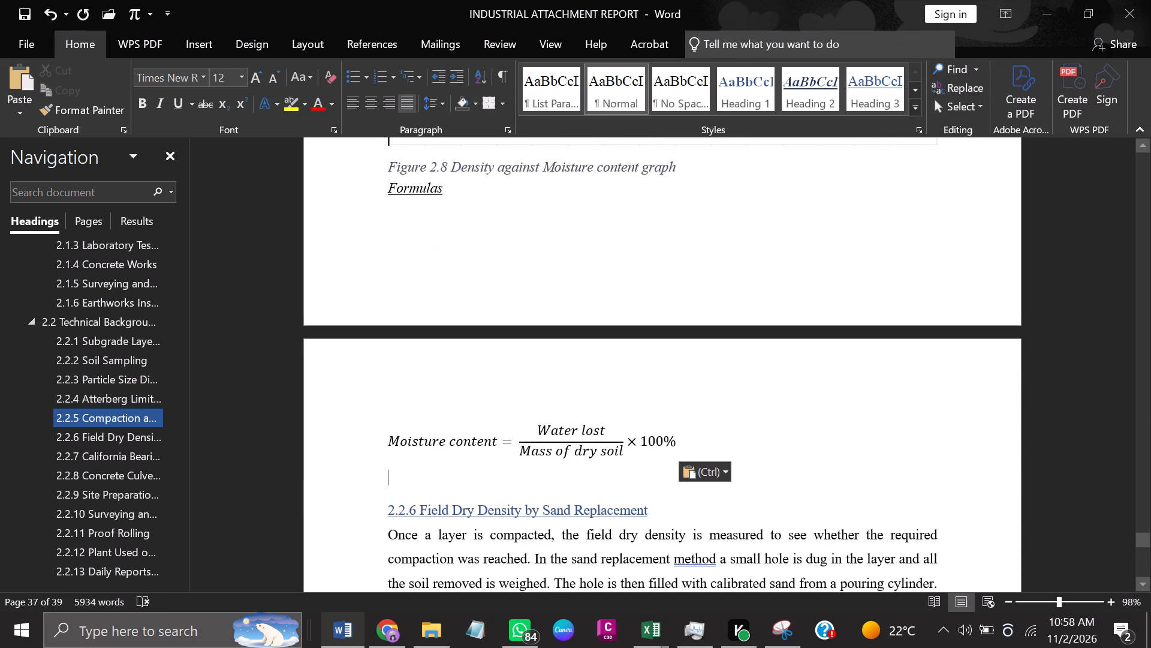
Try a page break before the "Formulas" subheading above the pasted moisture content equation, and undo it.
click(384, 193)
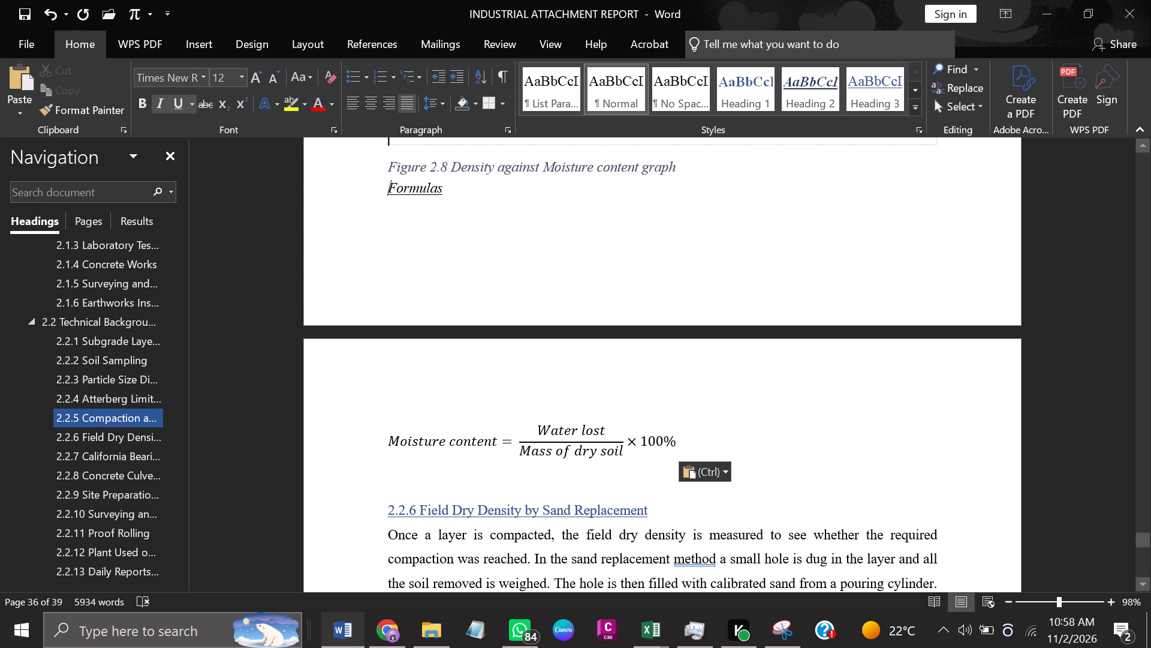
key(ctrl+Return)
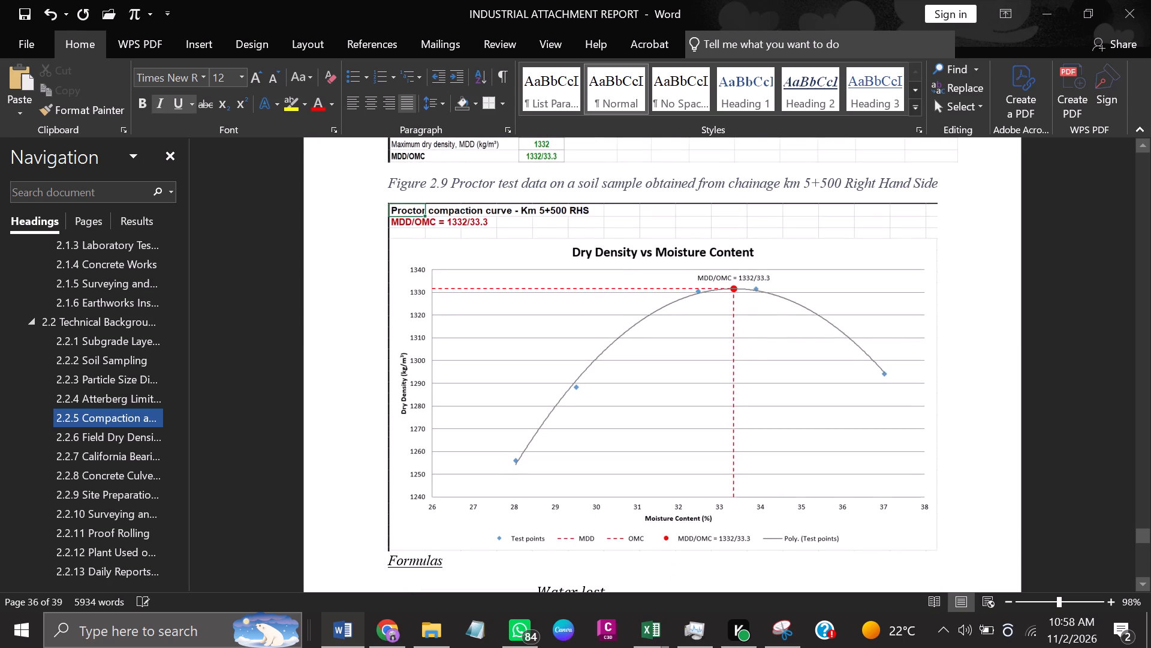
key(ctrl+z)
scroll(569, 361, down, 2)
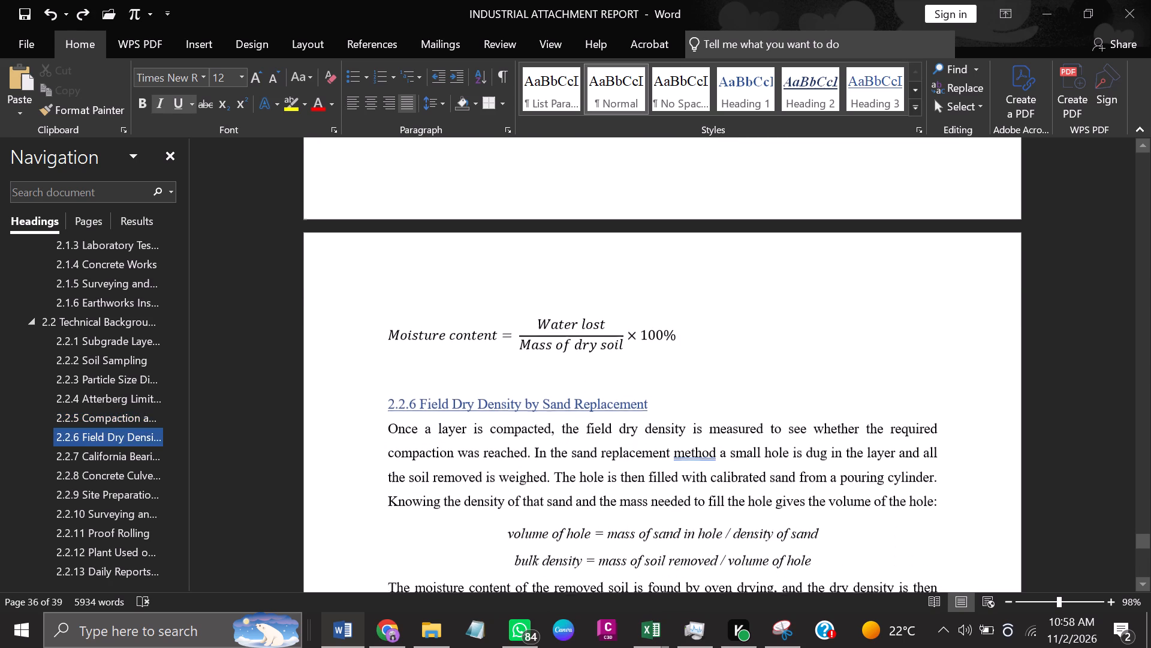
Add a new empty line below the moisture content equation at the end of section 2.2.5.
click(708, 337)
key(Return)
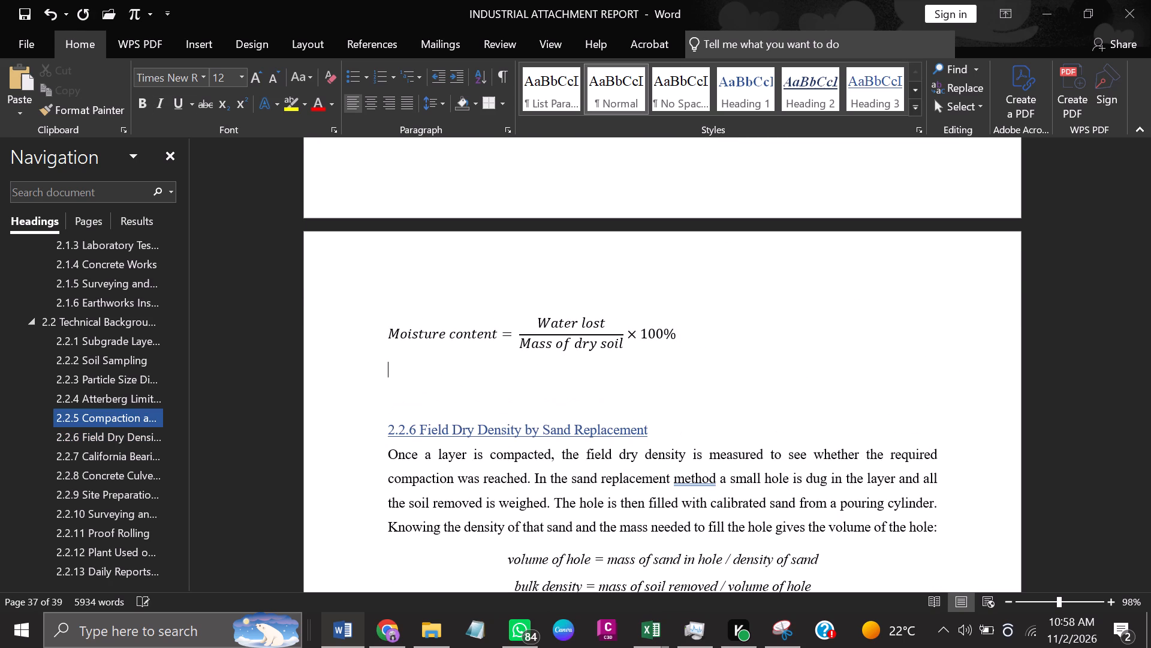
Delete the "Formulas" subheading directly below the Figure 2.8 density against moisture content caption.
scroll(592, 390, up, 3)
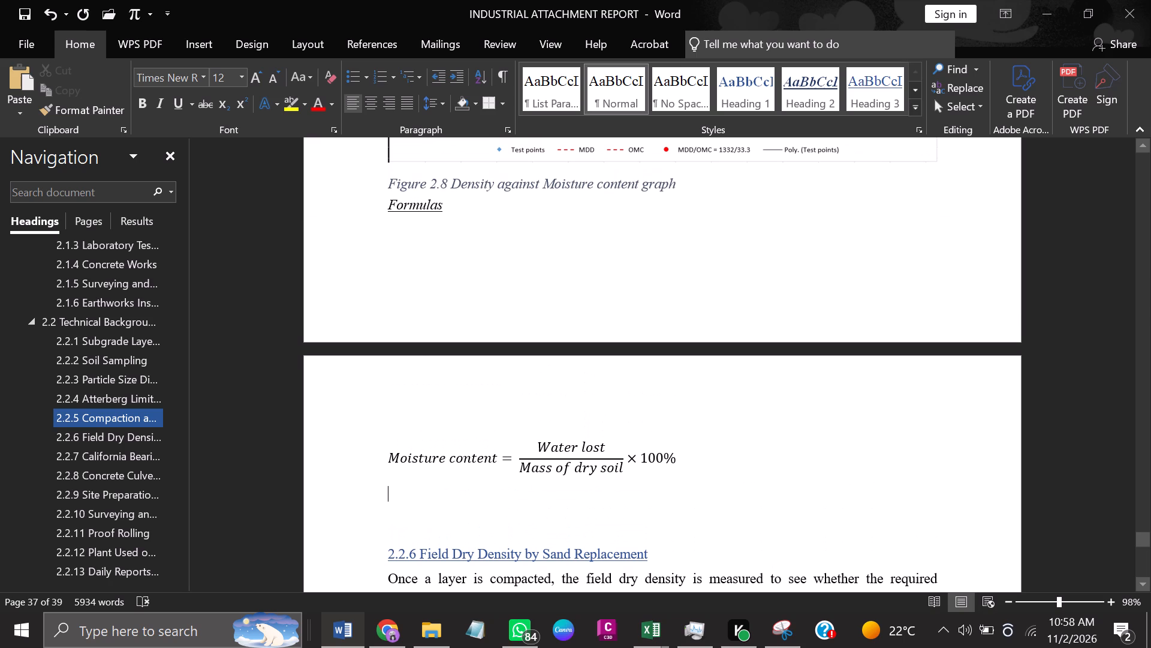
click(412, 429)
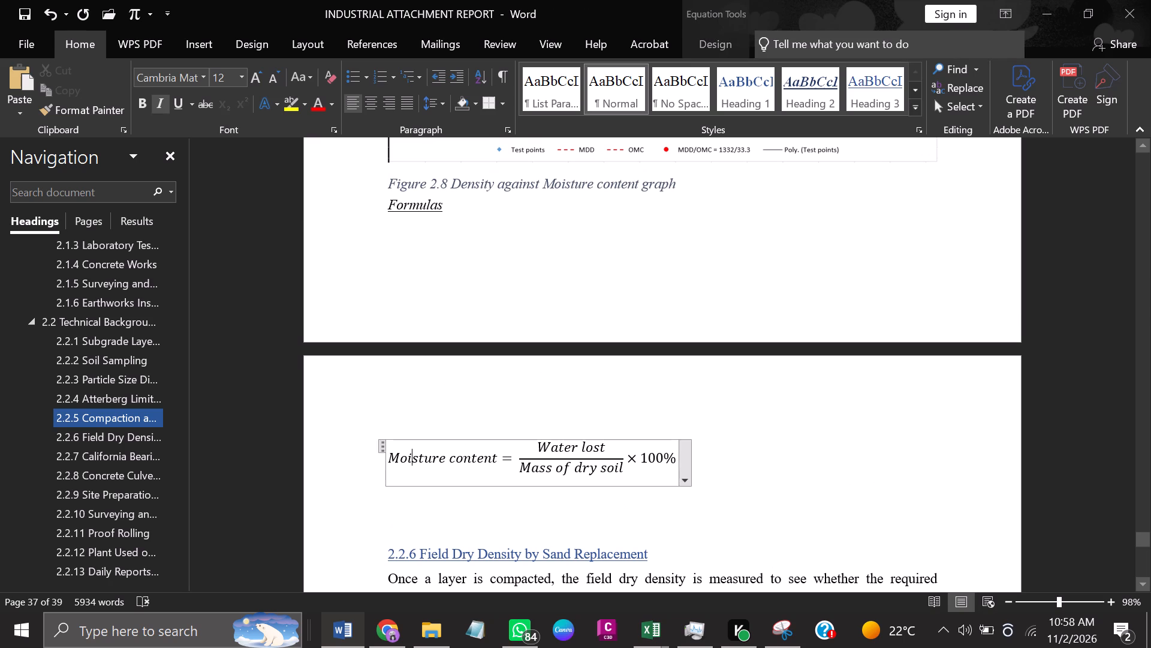
click(385, 454)
drag(463, 211, 356, 212)
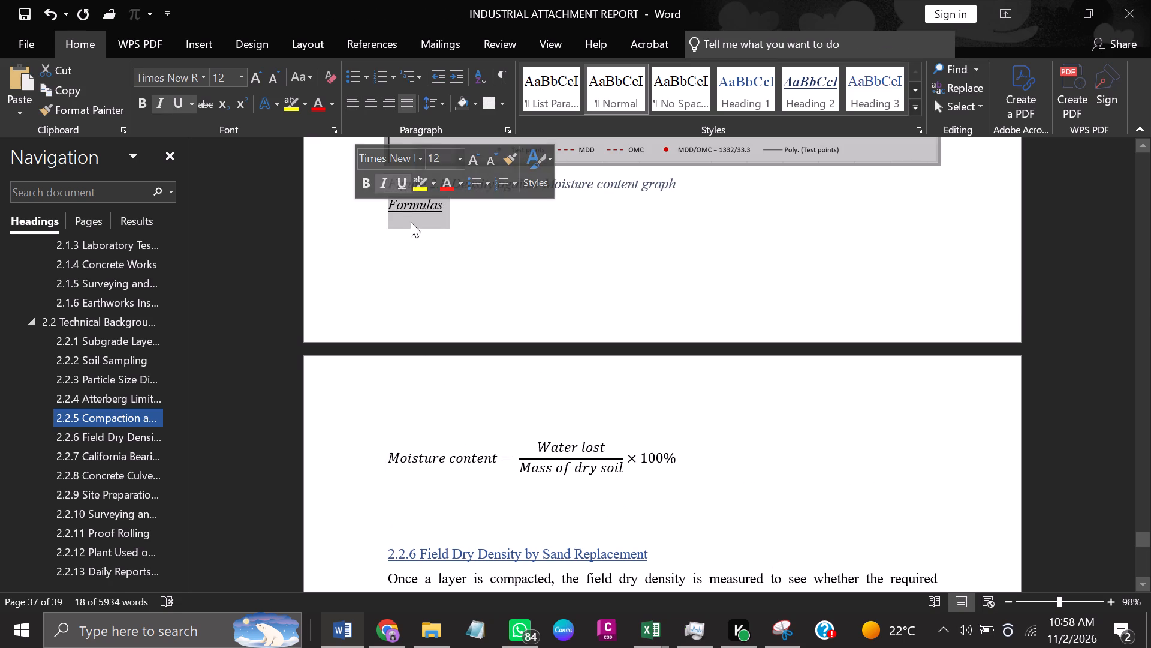
click(440, 226)
drag(456, 200, 419, 208)
click(448, 208)
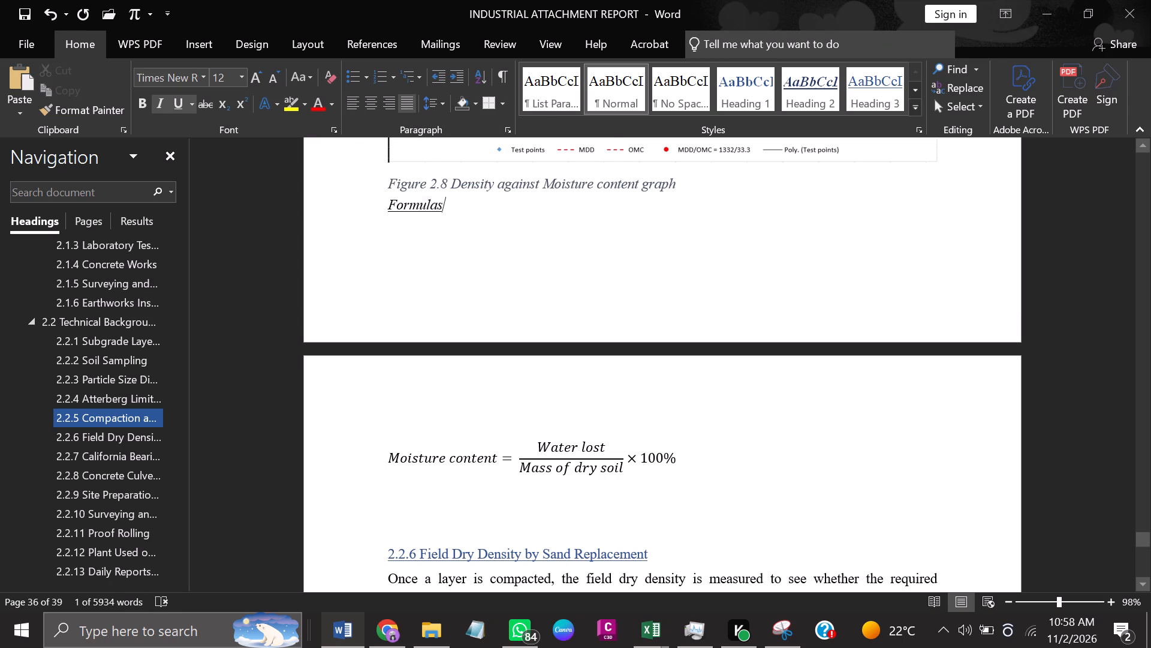
click(444, 207)
key(BackSpace)
key(BackSpace)
key(BackSpace)
key(BackSpace)
key(BackSpace)
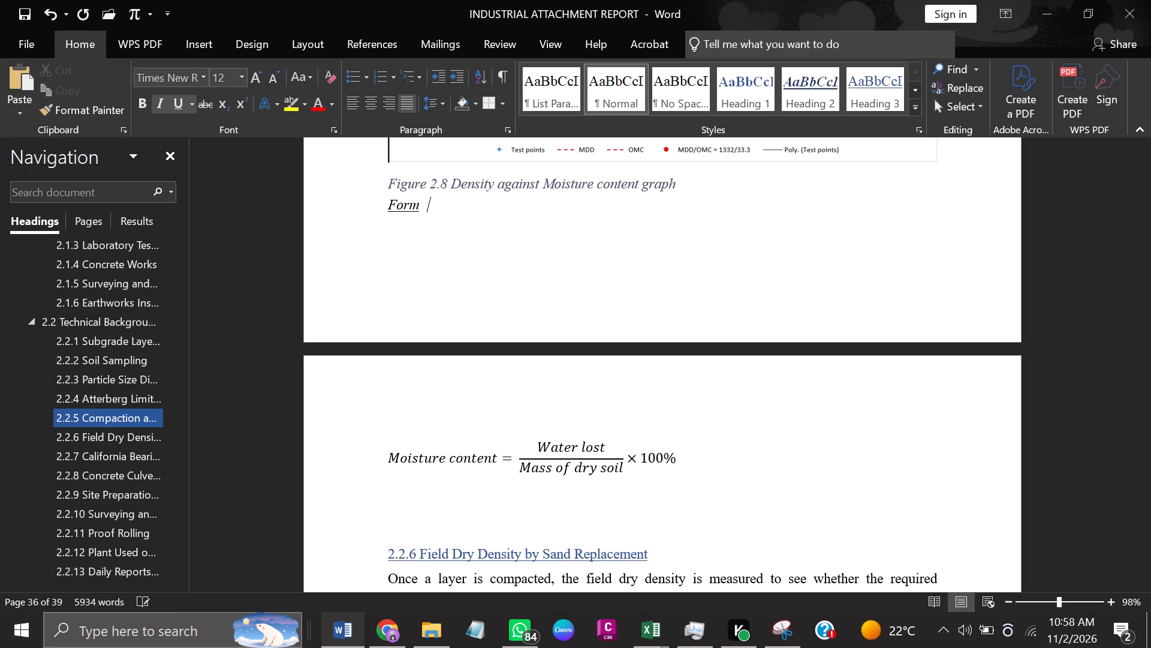
key(BackSpace)
key(BackSpace)
key(BackSpace)
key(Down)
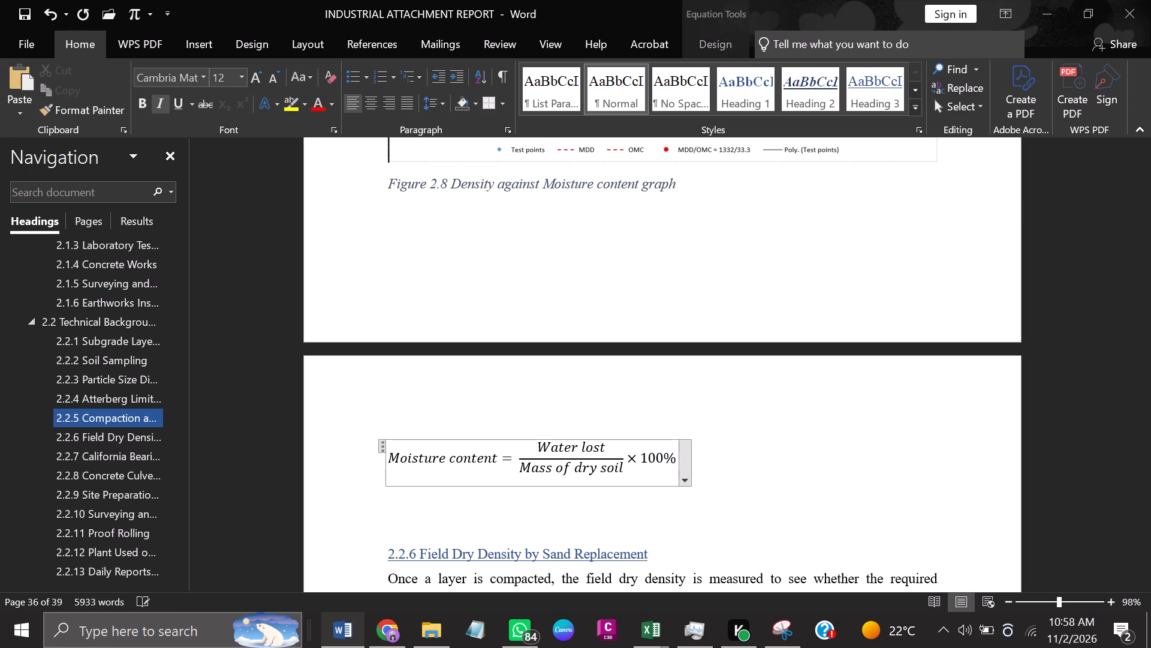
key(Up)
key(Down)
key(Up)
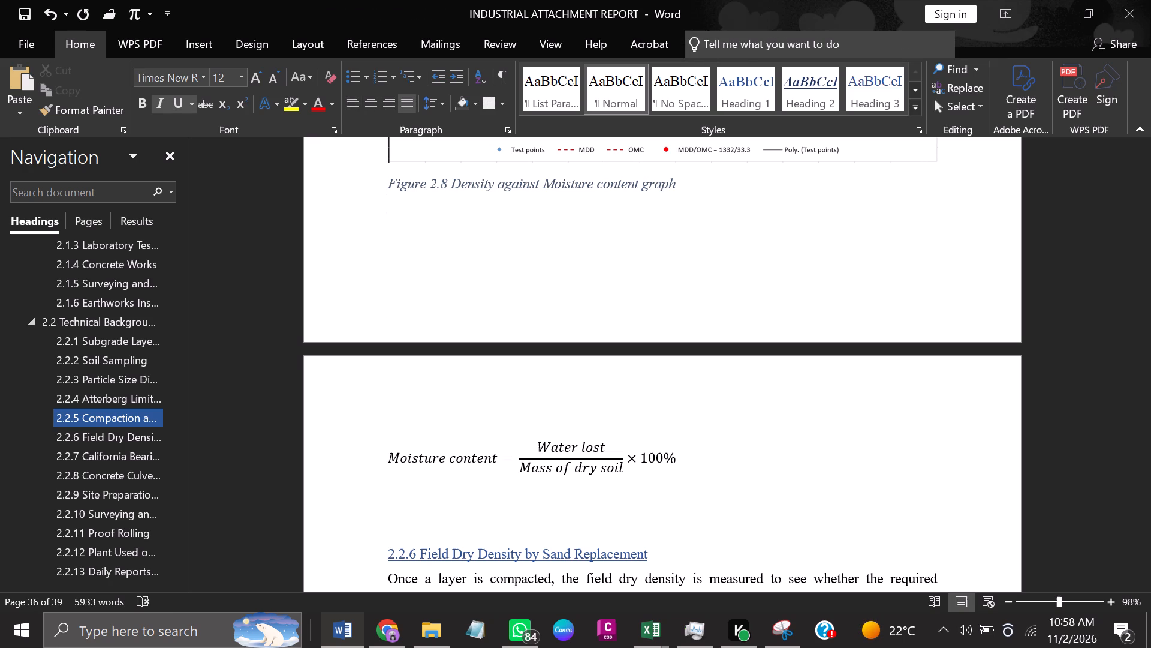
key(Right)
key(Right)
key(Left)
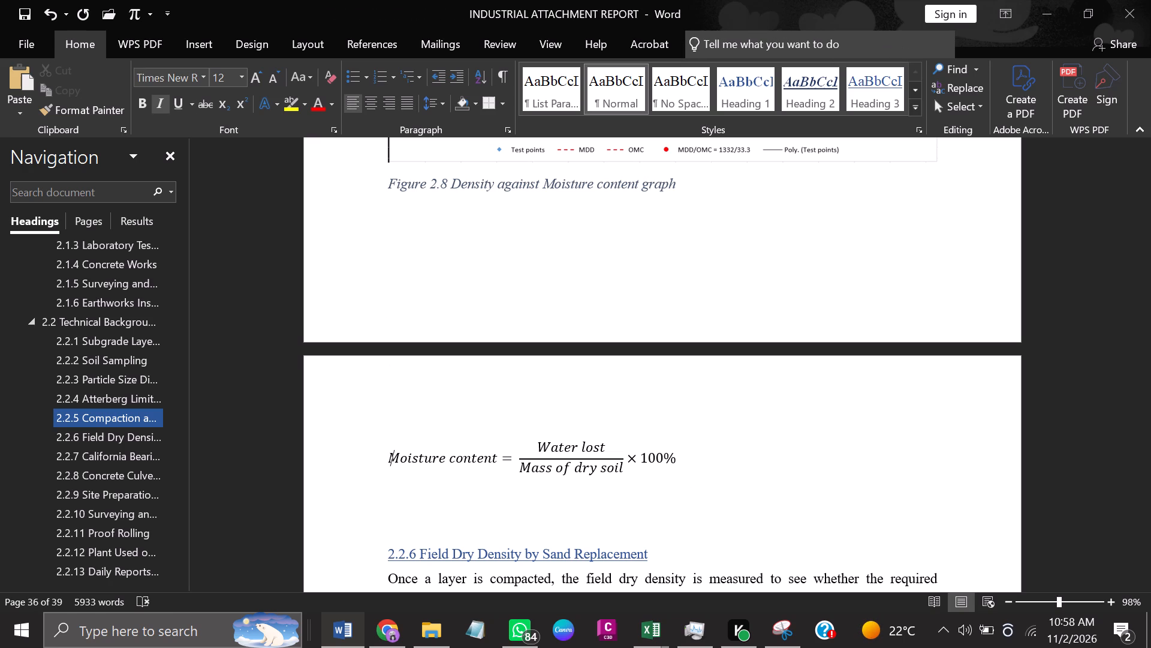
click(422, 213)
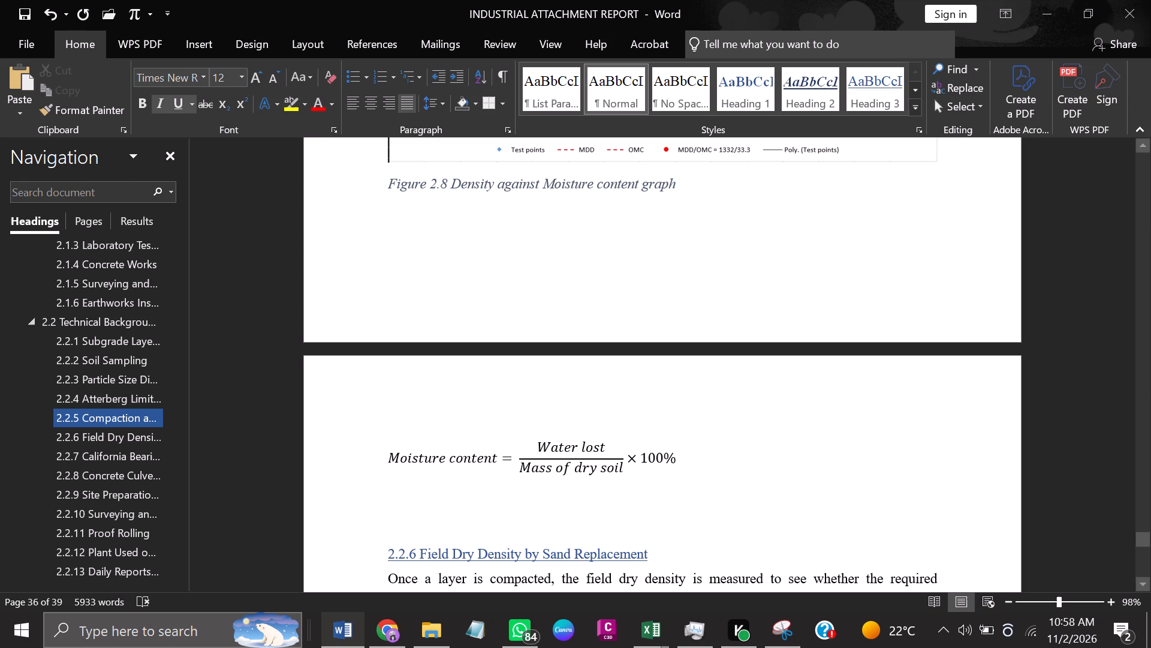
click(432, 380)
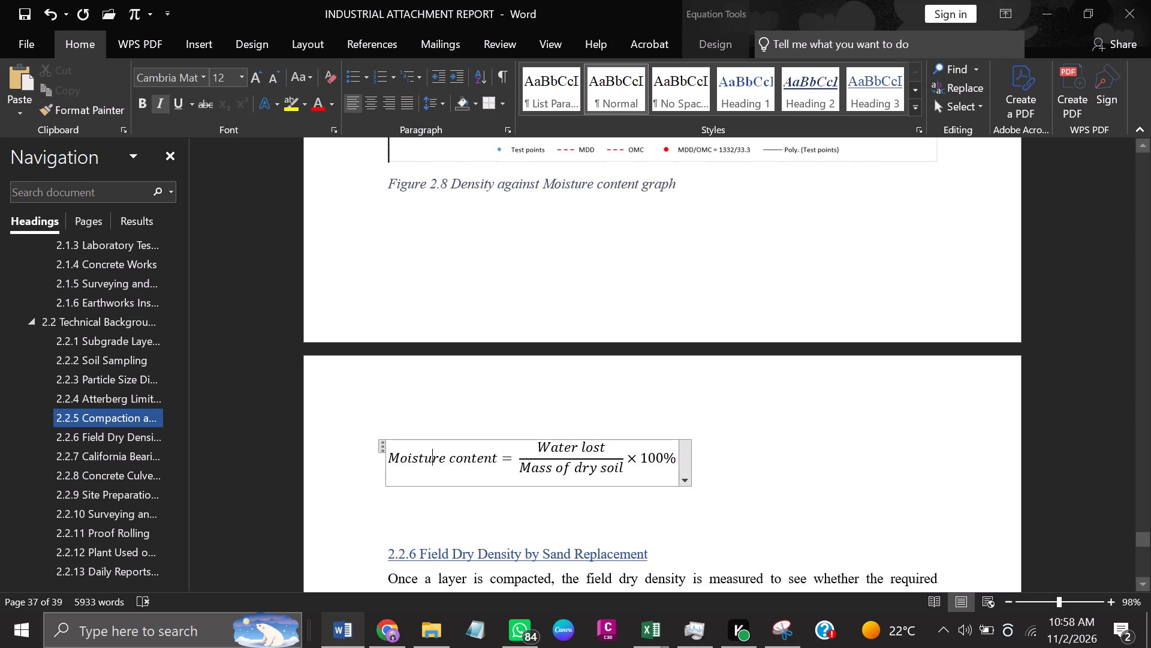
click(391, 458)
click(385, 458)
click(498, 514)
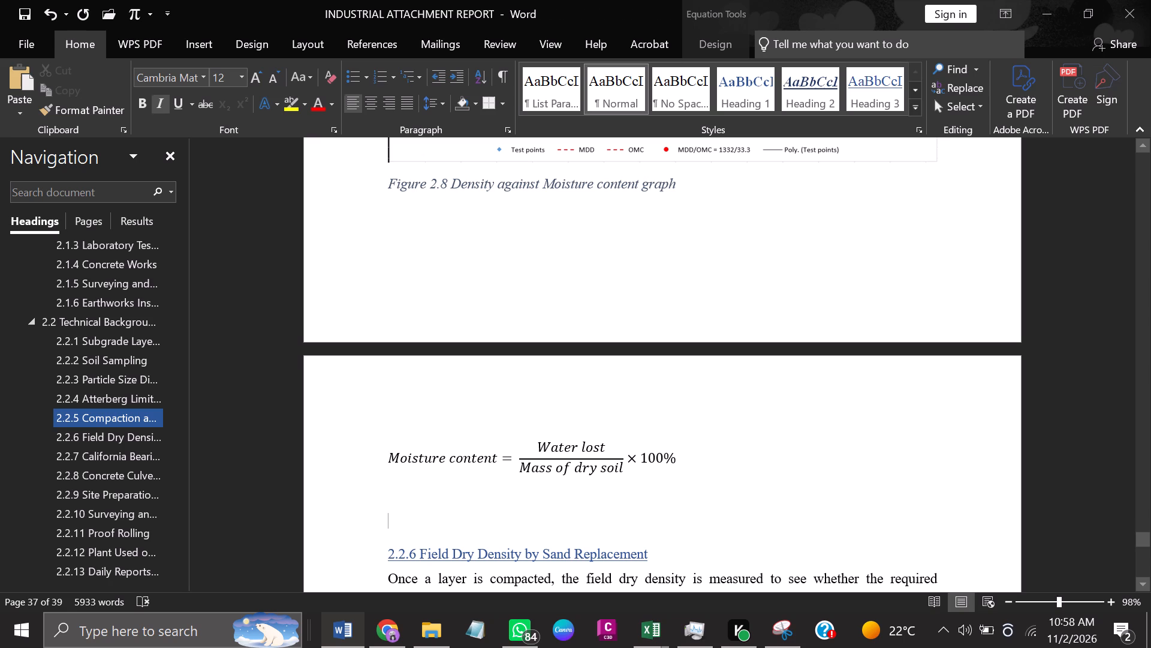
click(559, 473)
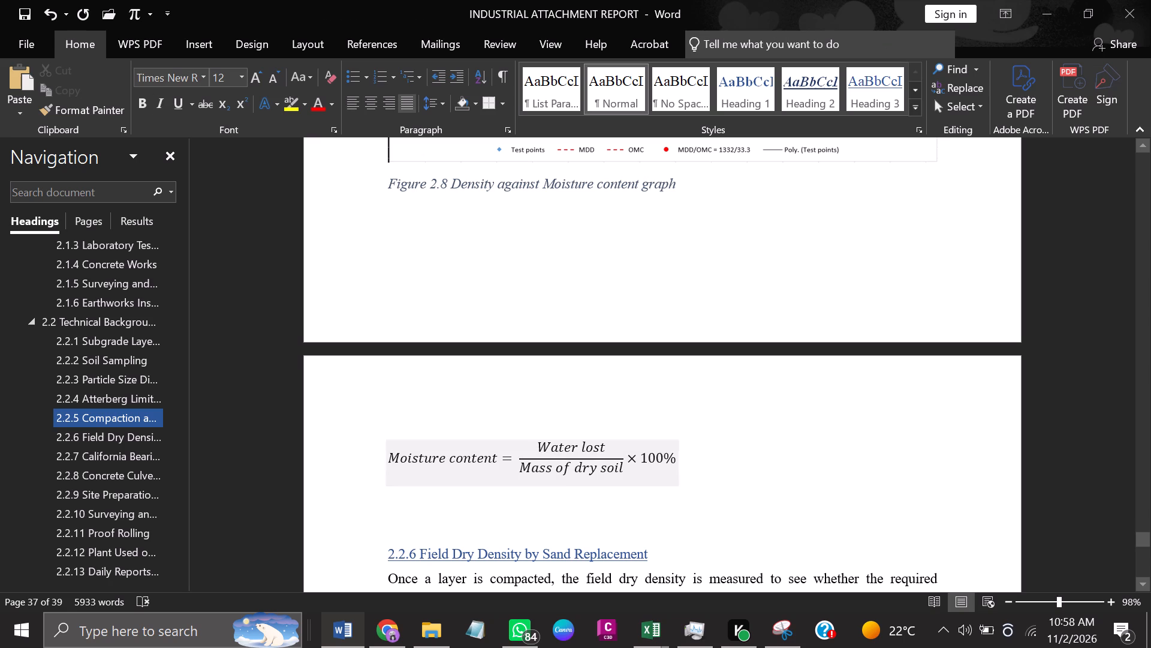
Delete the whole moisture content equation above the 2.2.6 heading.
drag(656, 472, 364, 444)
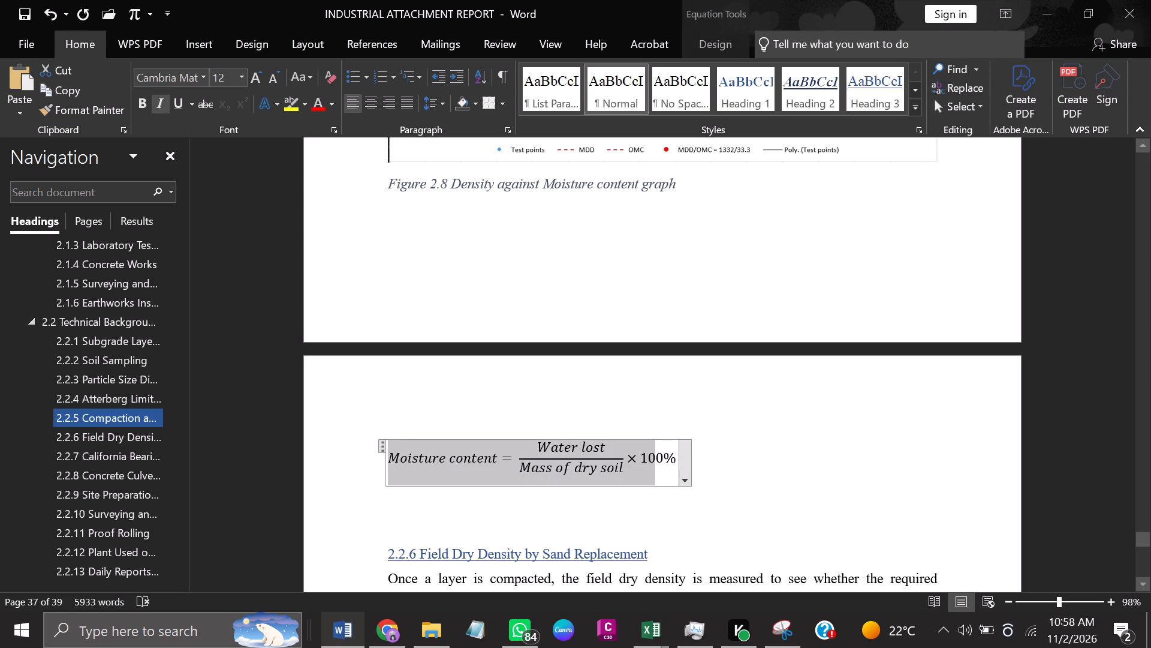
key(Delete)
key(Delete)
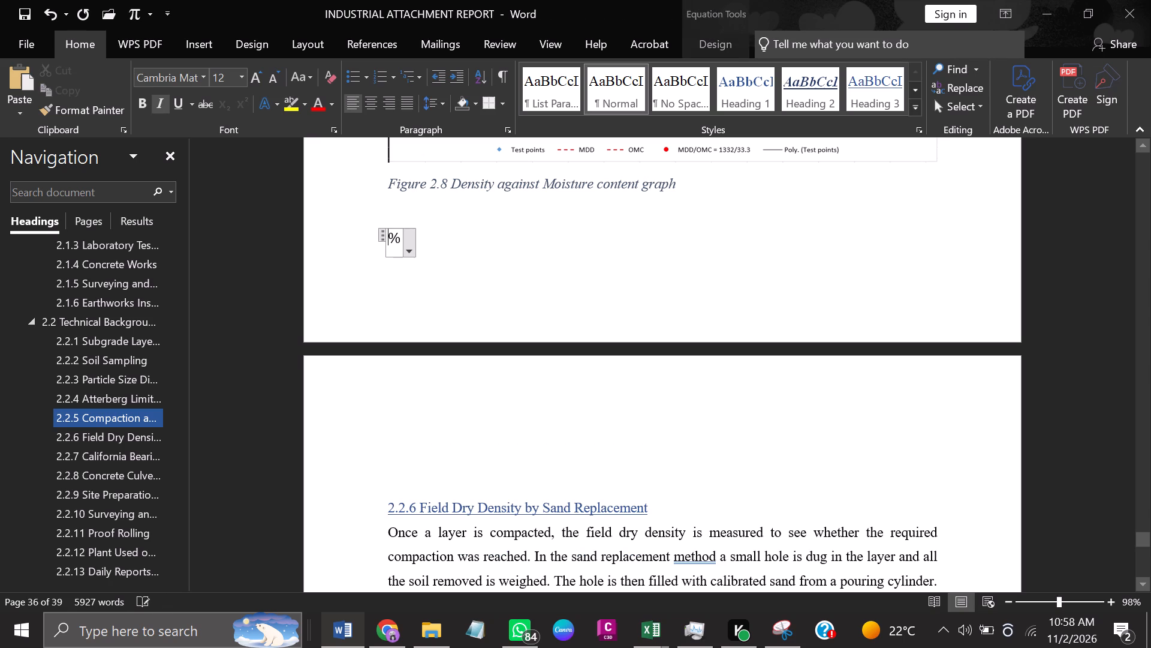
key(Delete)
key(Delete)
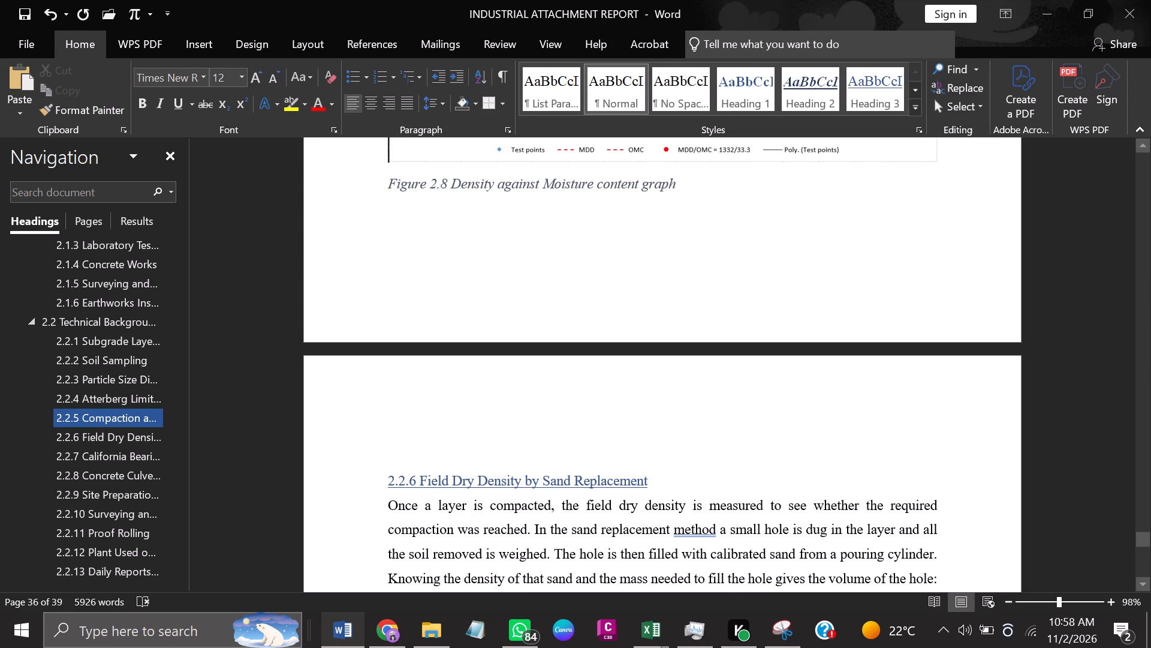
Add an italic, underlined "Formulas" subheading on the empty line just above the 2.2.6 heading, followed by a new line.
click(397, 460)
click(390, 418)
click(392, 401)
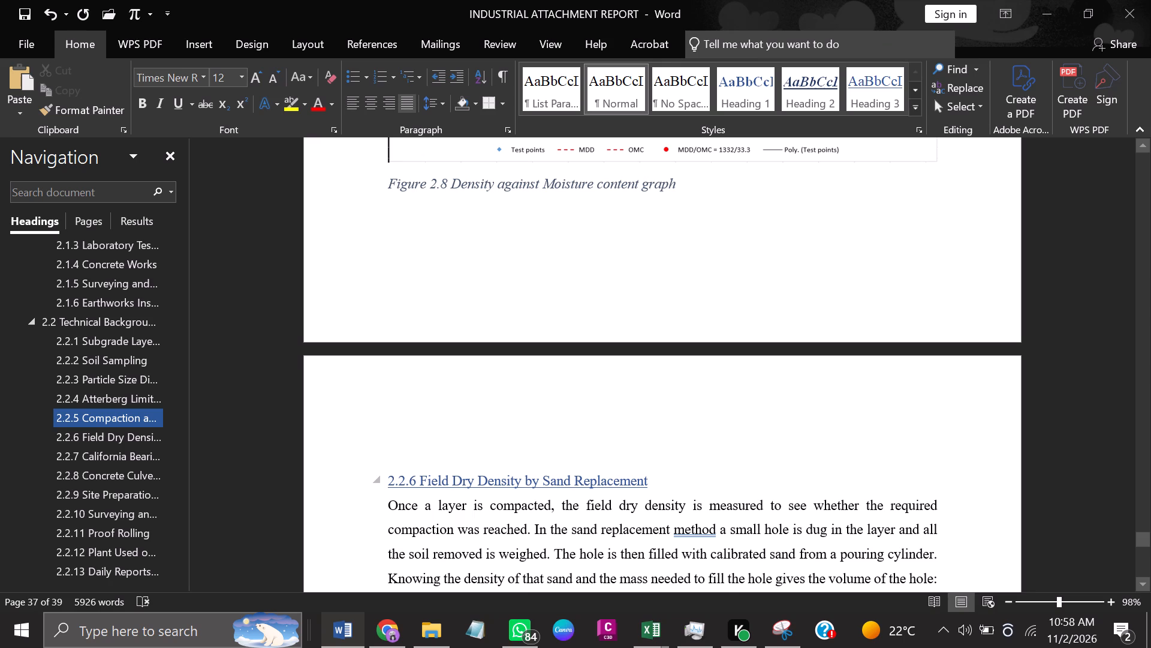
click(161, 100)
click(177, 100)
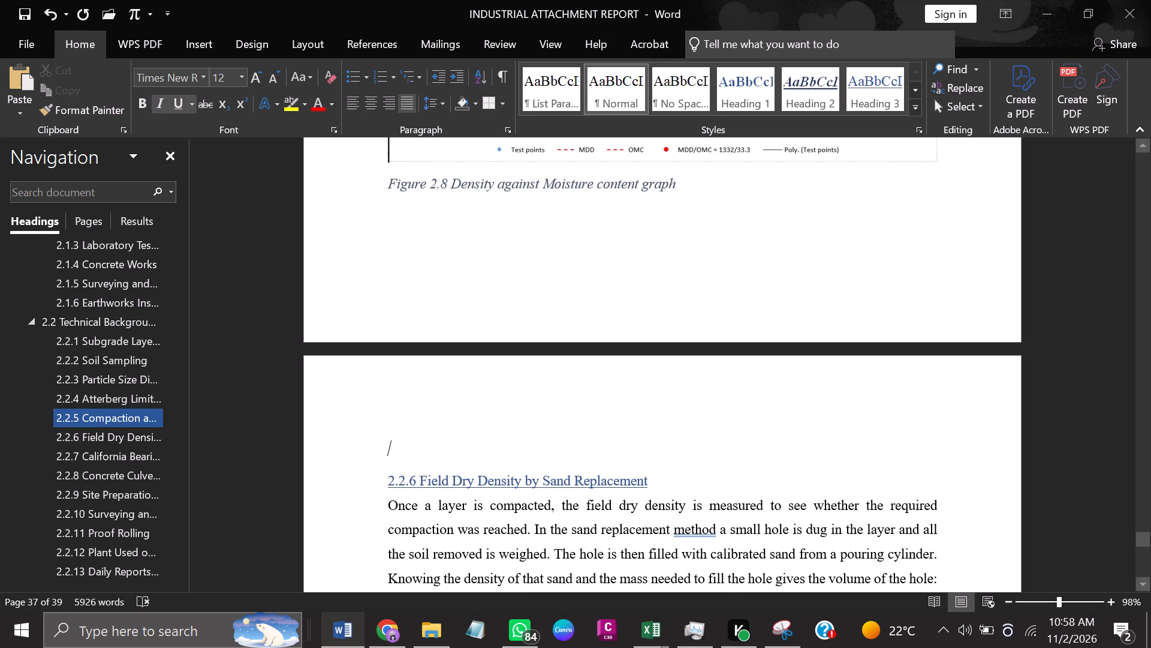
key(shift+f)
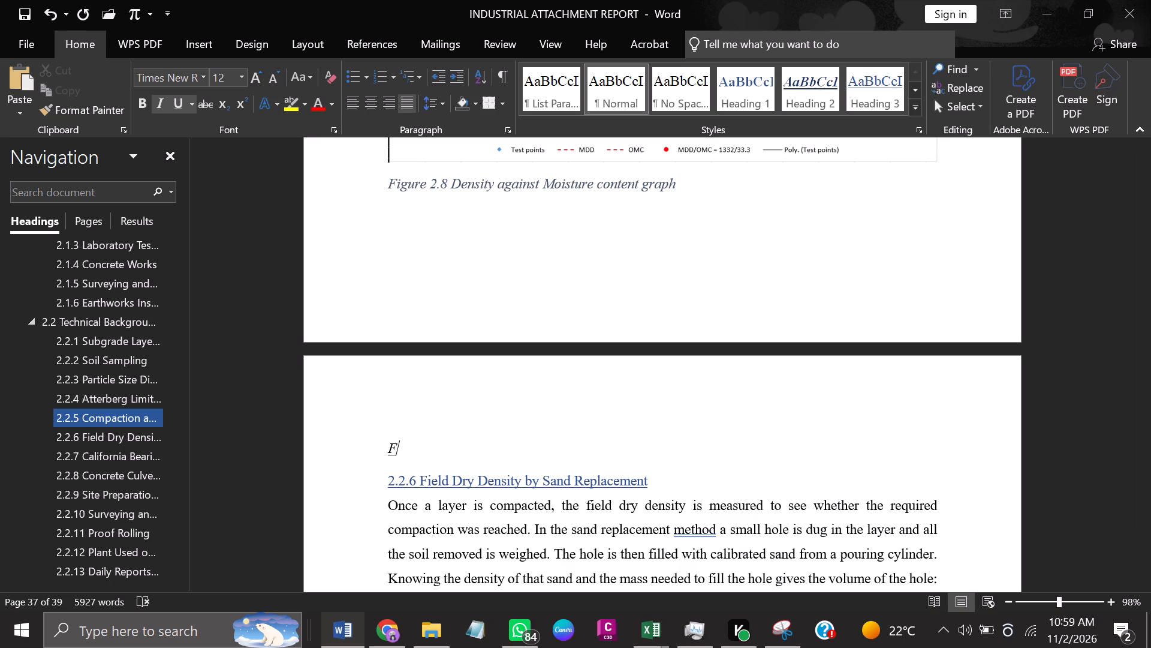
text(ormi)
key(BackSpace)
text(ulas)
key(space)
key(Return)
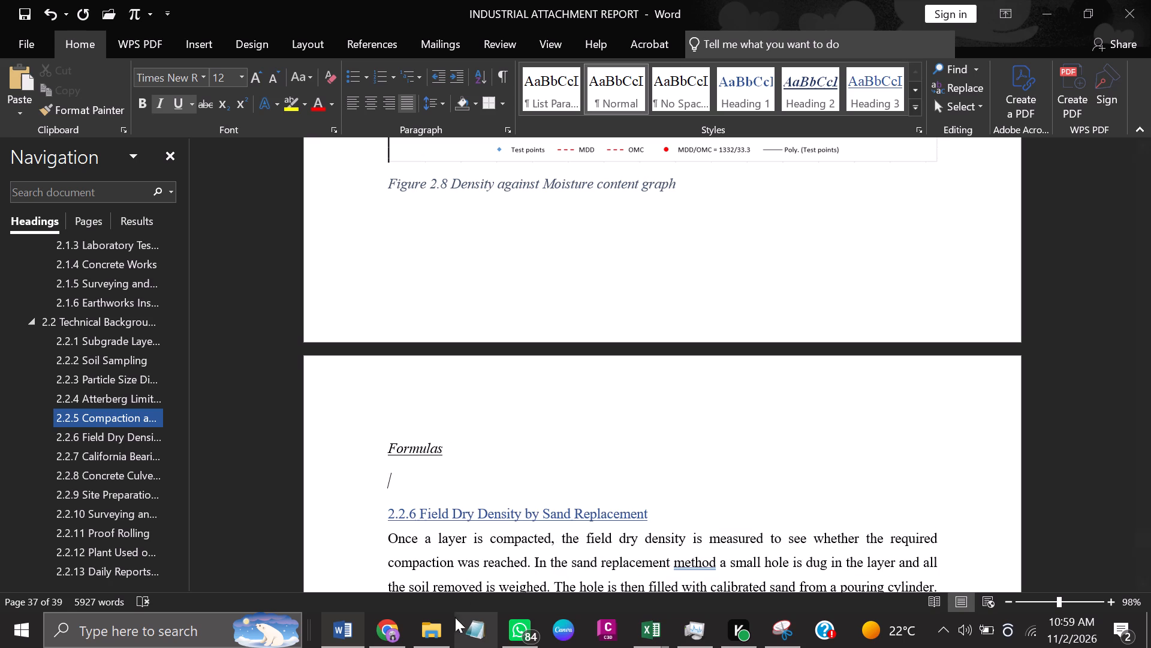
Insert a blank equation on the line below "Formulas" and turn off its italic and underline formatting.
key(alt+equal)
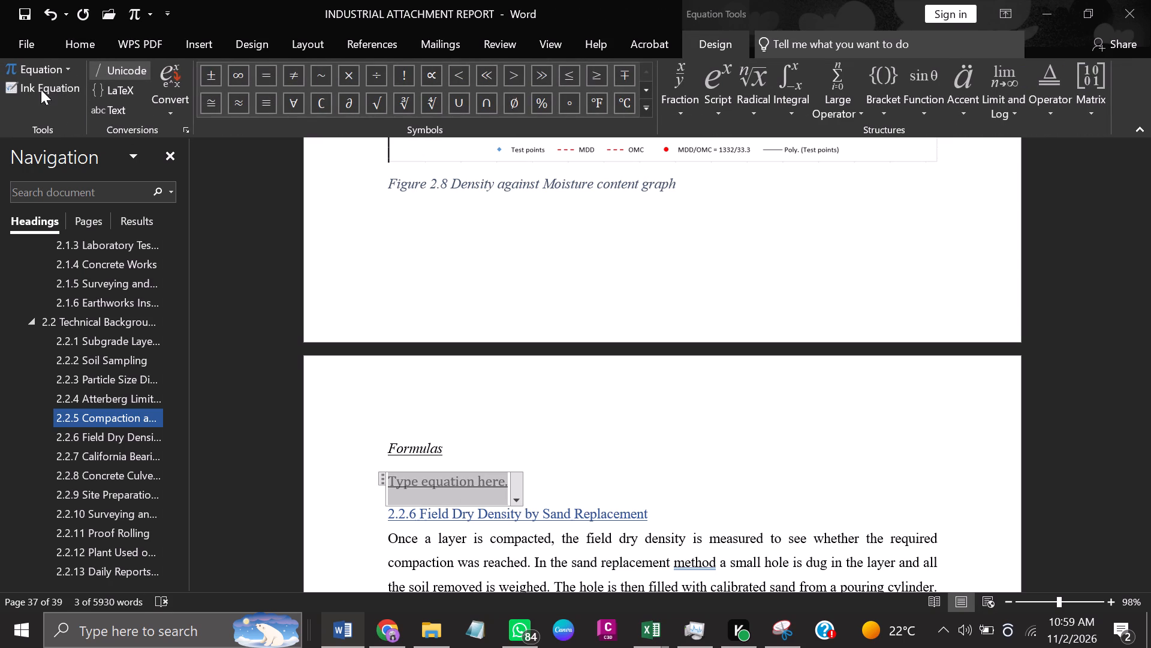
click(75, 38)
click(158, 100)
click(179, 101)
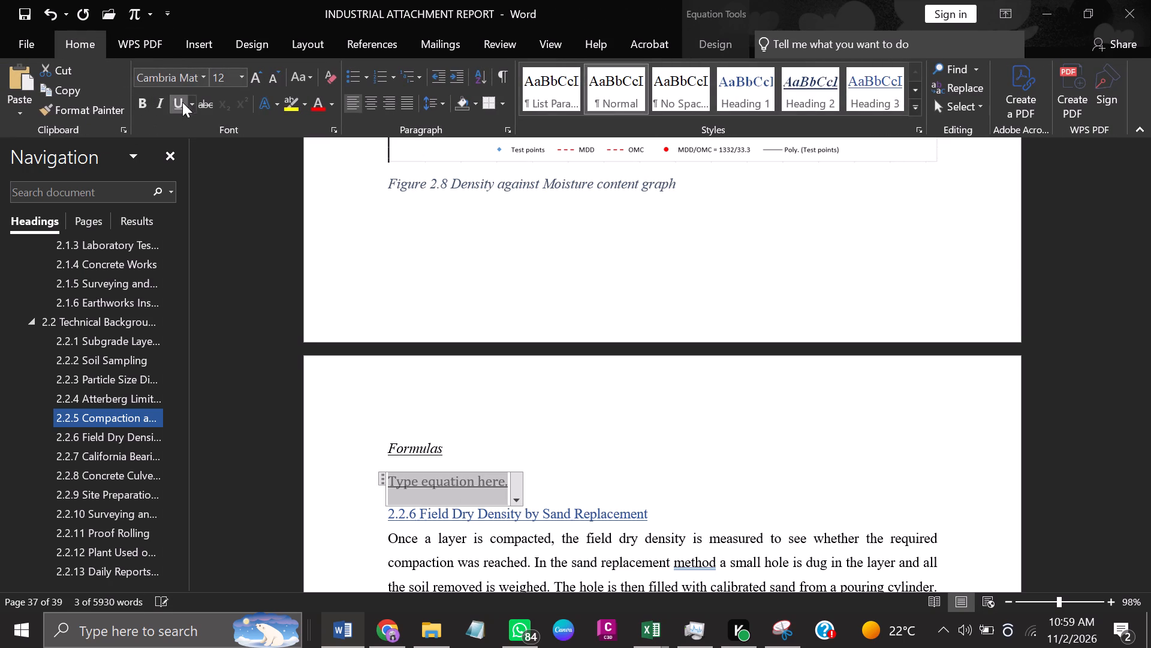
Copy the whole "Moisture content" equation from the Formulas subsection at the end of section 2.2.4.
scroll(569, 272, up, 20)
scroll(569, 272, up, 2)
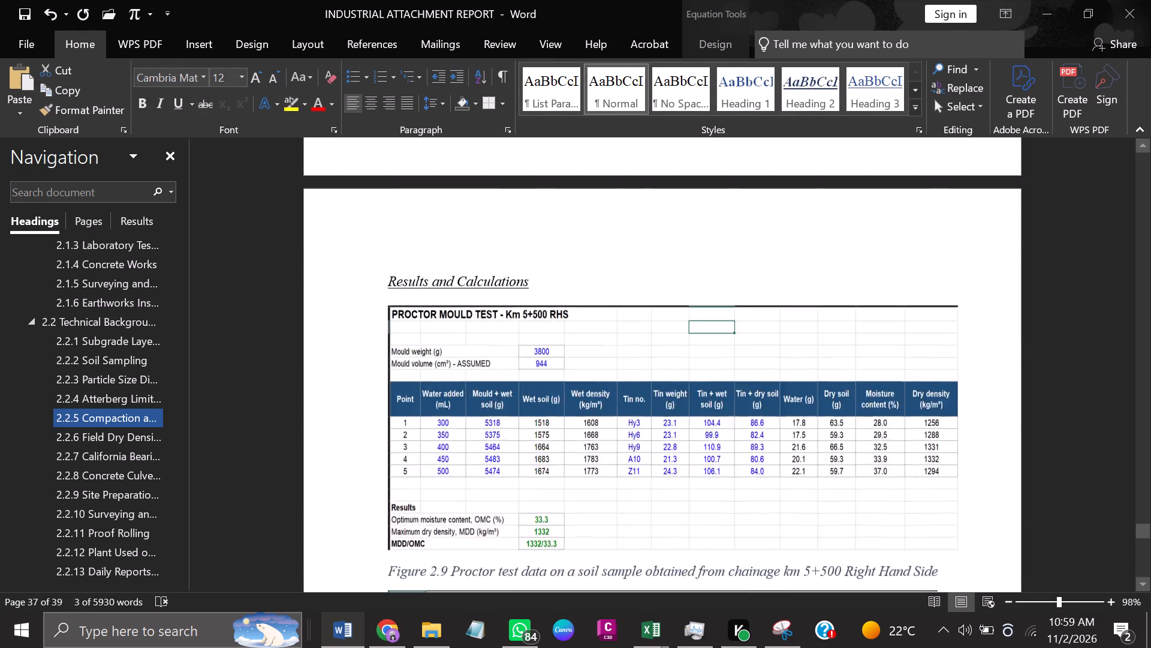
click(141, 394)
scroll(637, 380, down, 5)
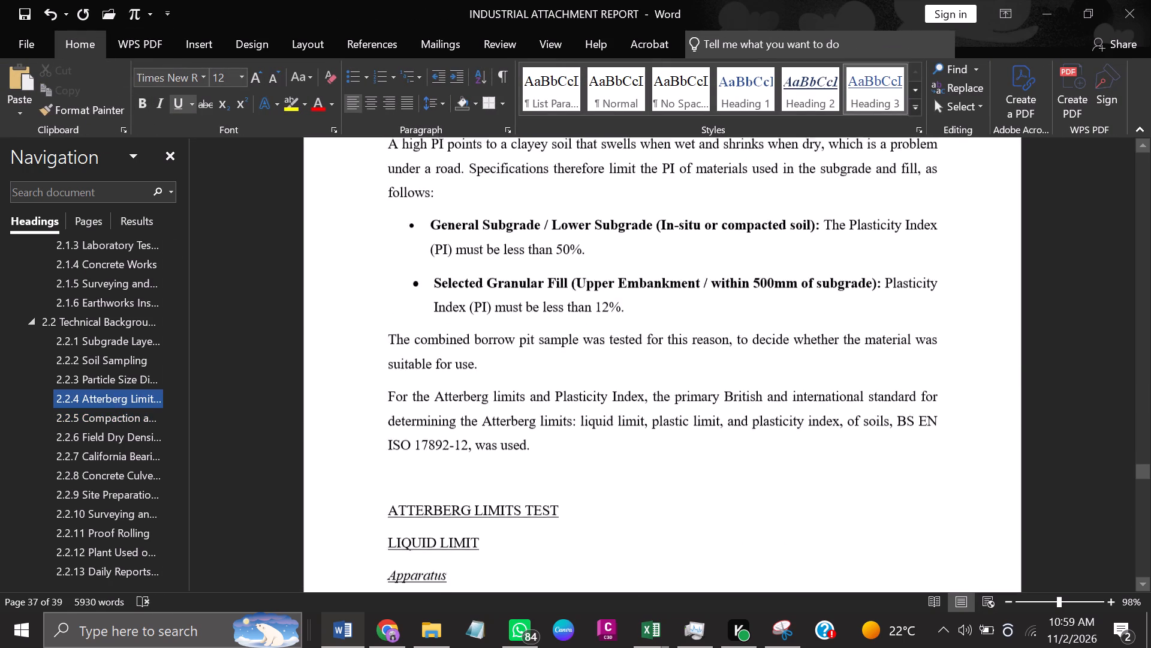
scroll(637, 380, down, 9)
scroll(637, 380, down, 12)
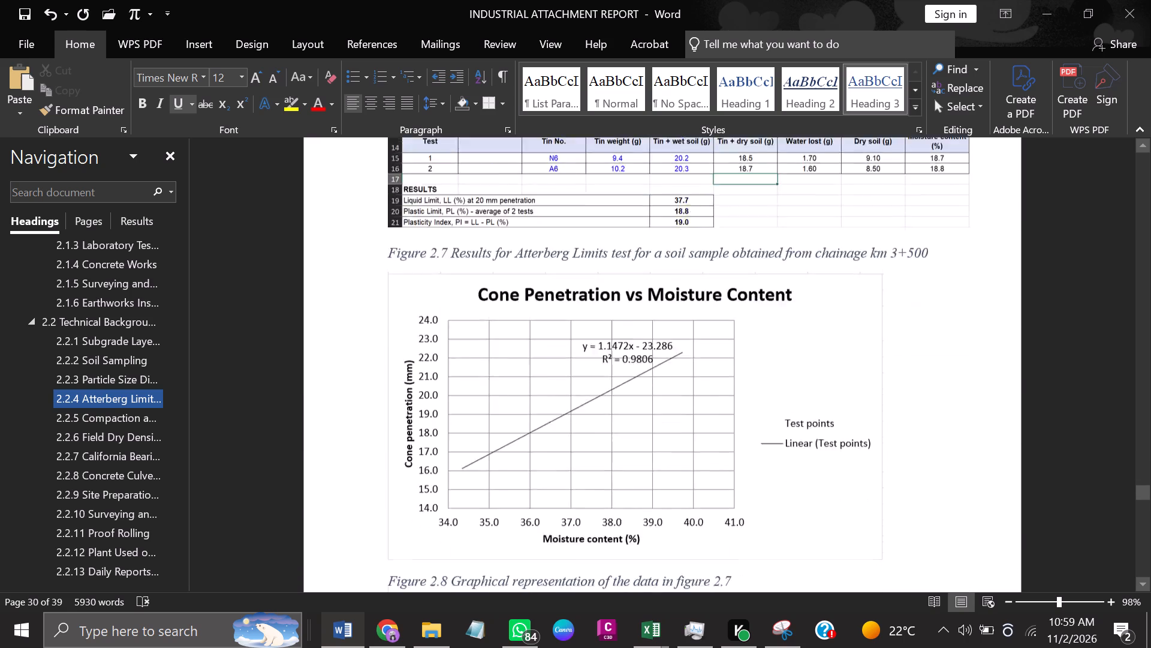
scroll(637, 380, up, 1)
scroll(637, 380, down, 5)
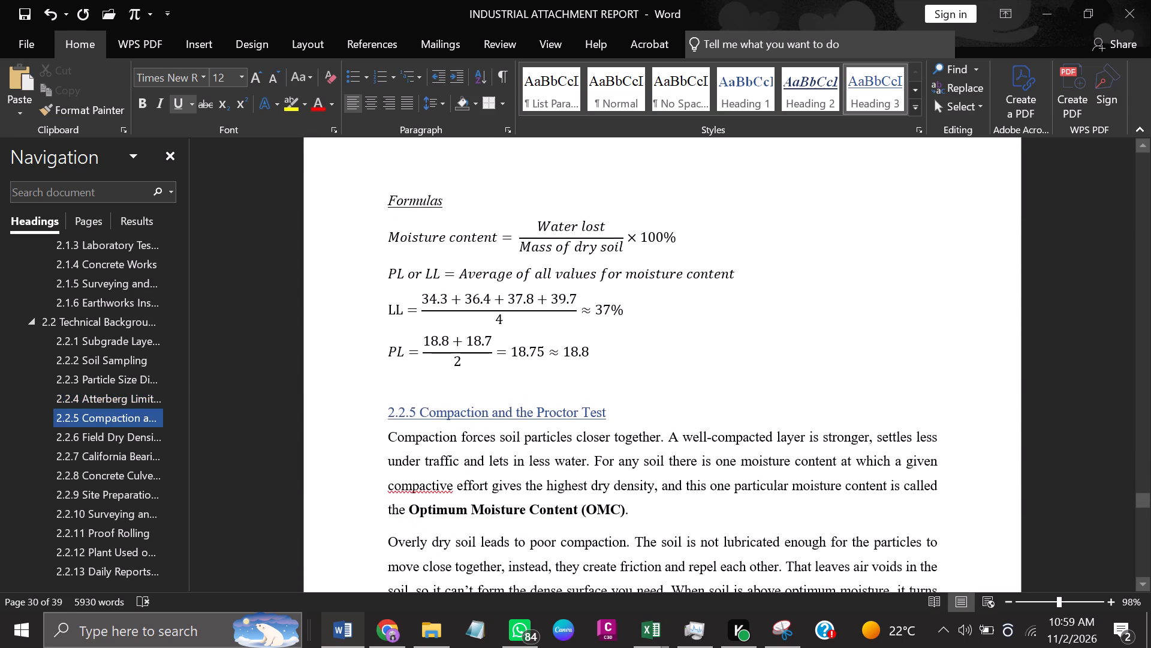
click(677, 249)
drag(676, 241, 446, 243)
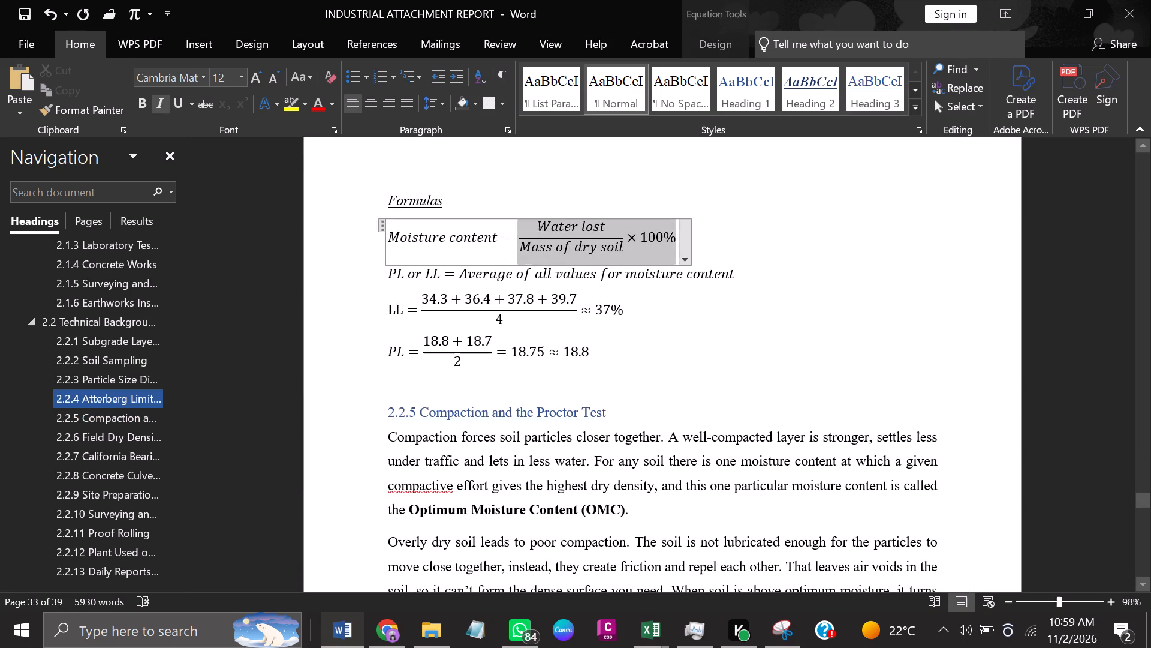
drag(446, 243, 381, 245)
key(ctrl+c)
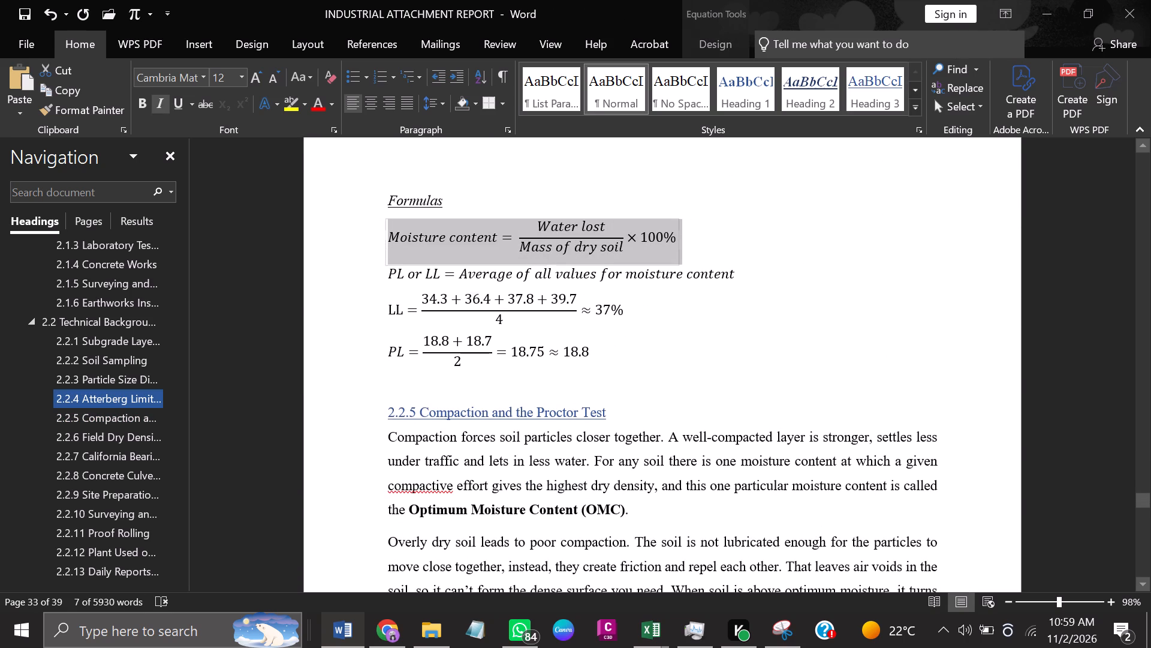
Paste the copied equation over the blank placeholder below "Formulas" in section 2.2.5 and place the cursor on the empty line beneath it.
click(119, 440)
scroll(537, 335, down, 1)
scroll(547, 335, up, 10)
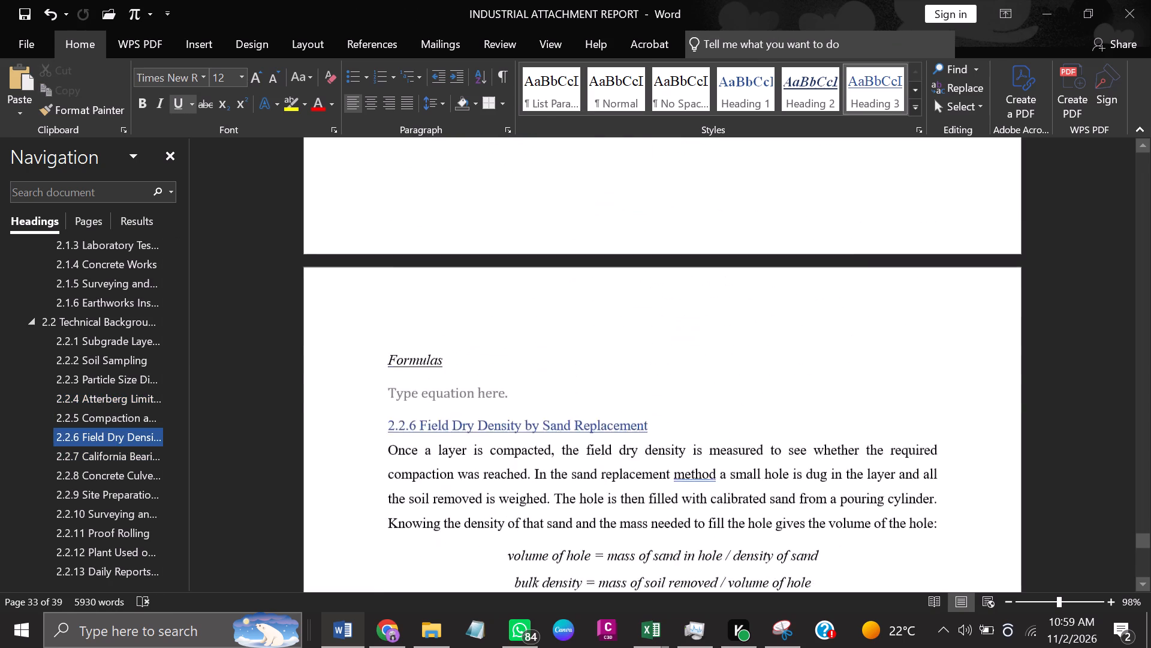
scroll(547, 334, up, 1)
scroll(557, 391, down, 2)
click(459, 454)
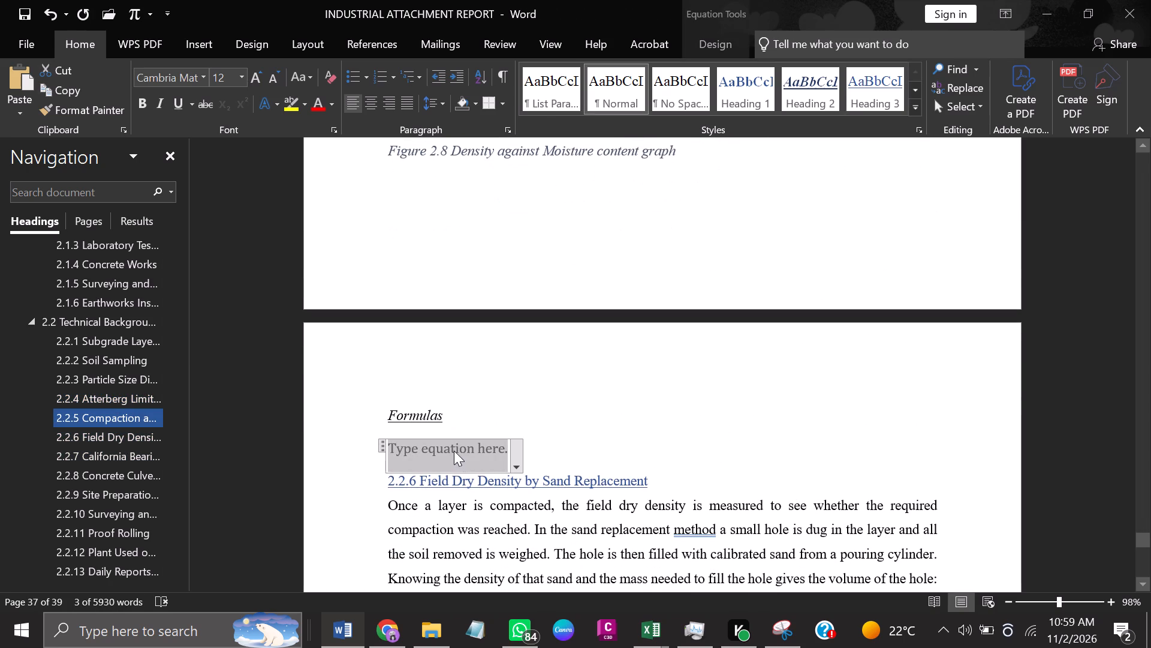
key(ctrl+v)
ctrl+click(454, 451)
click(625, 470)
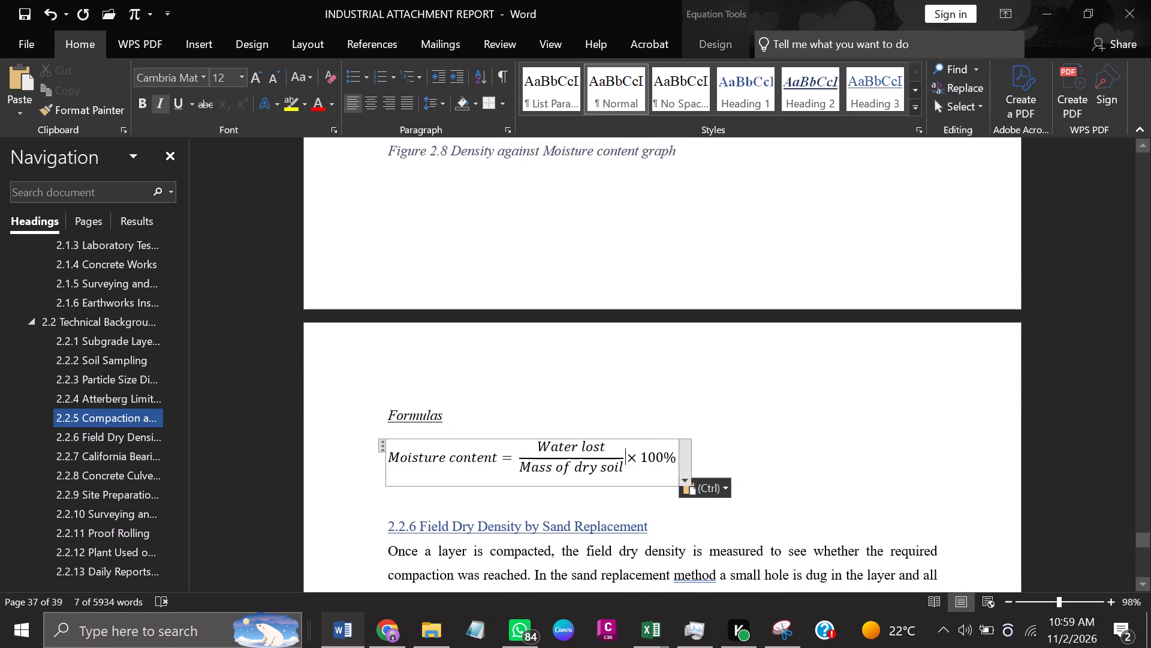
scroll(576, 473, down, 2)
click(423, 416)
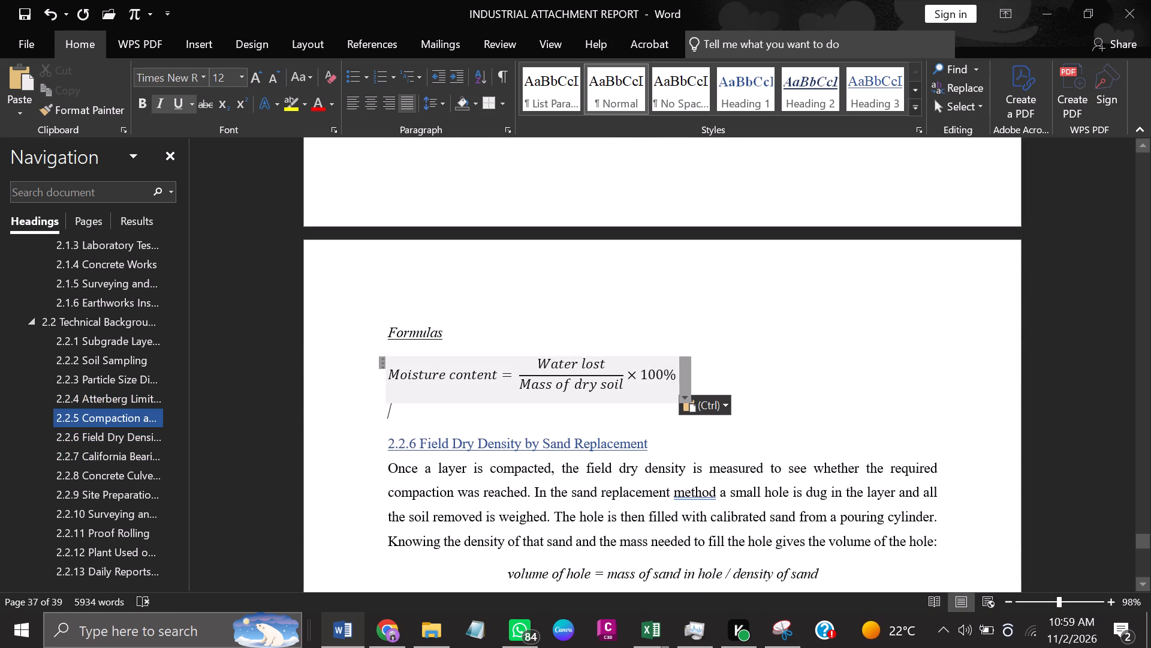
Try the text-only paste option on the pasted "Moisture content" equation, and switch it to merged formatting instead.
click(818, 382)
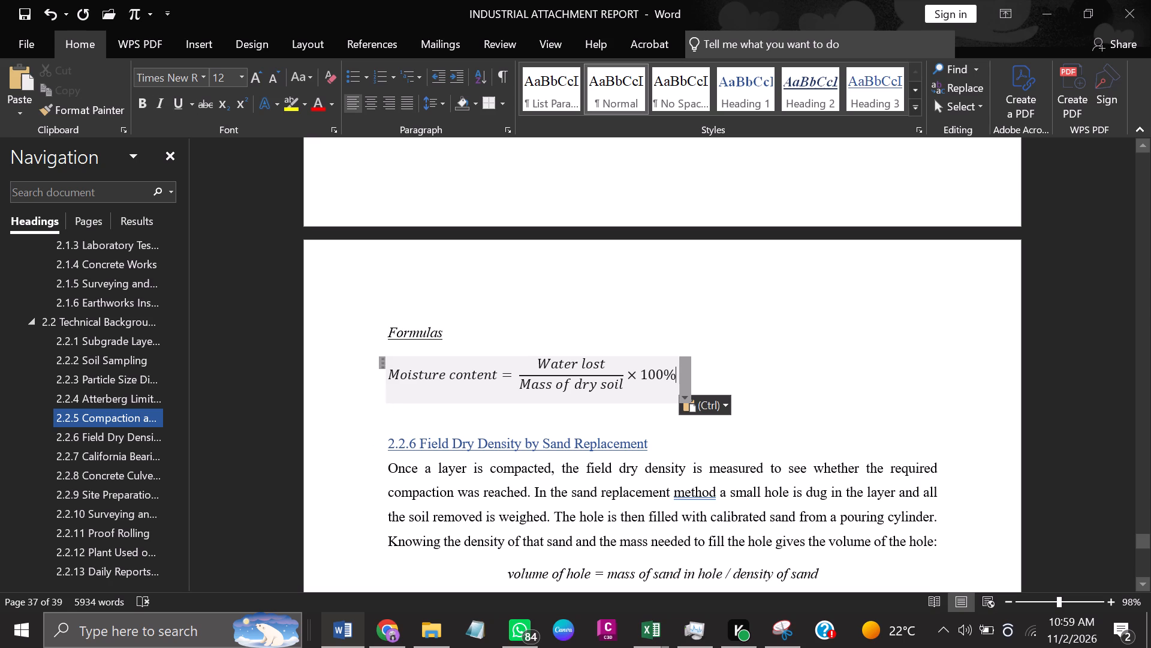
click(803, 391)
click(718, 407)
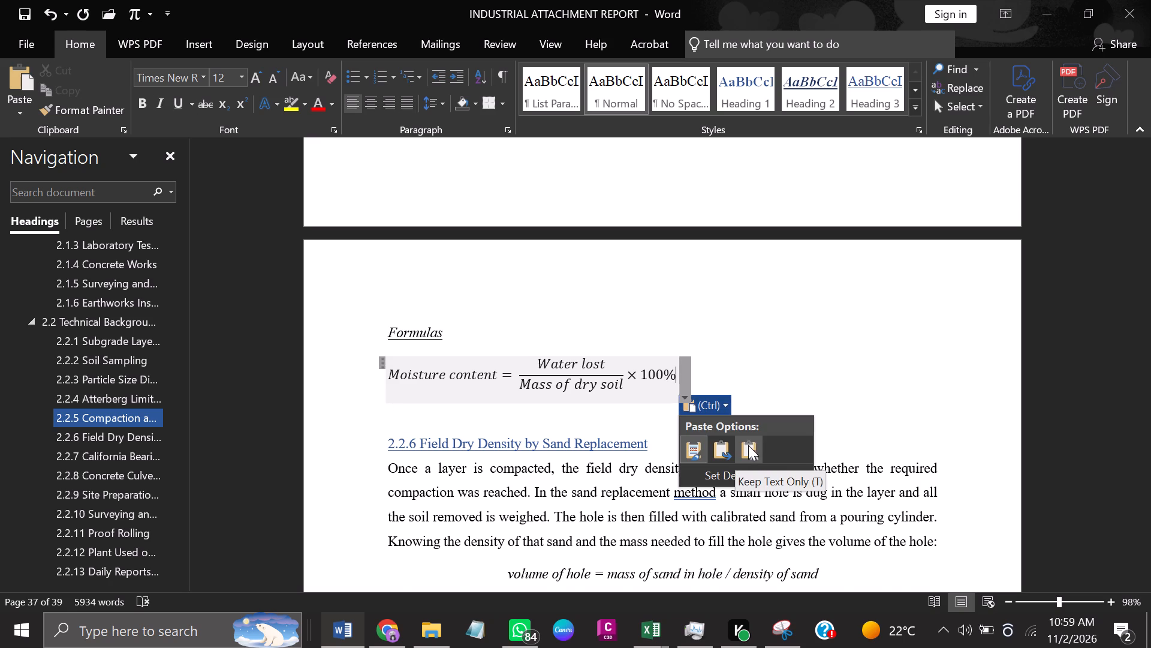
click(748, 446)
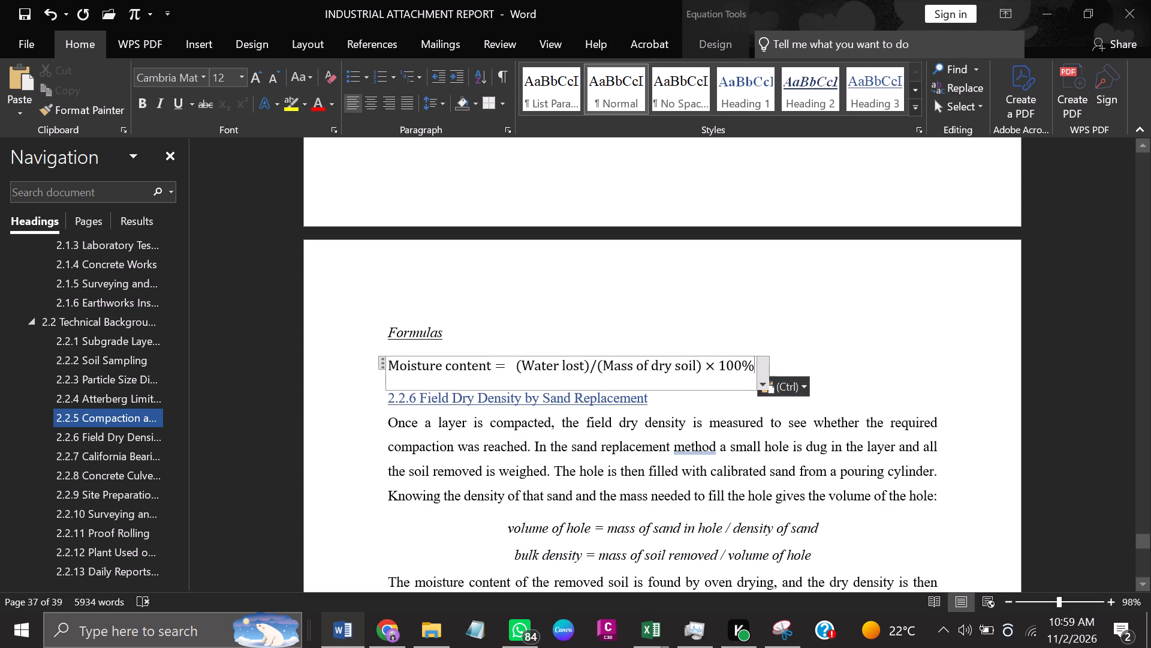
click(793, 391)
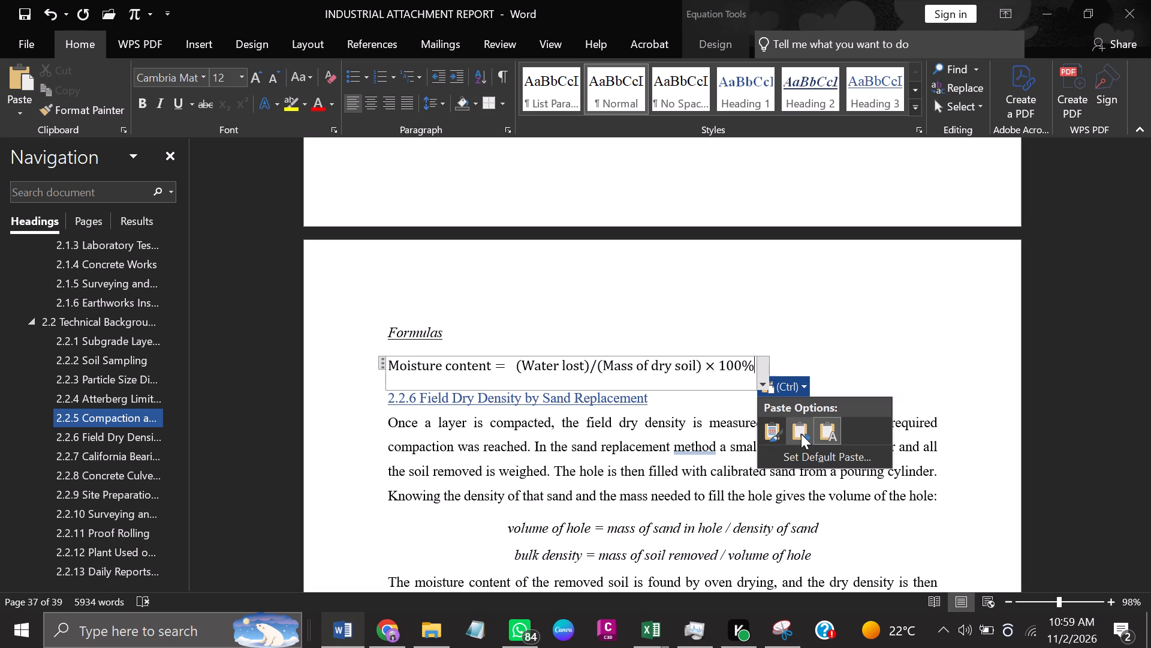
click(800, 434)
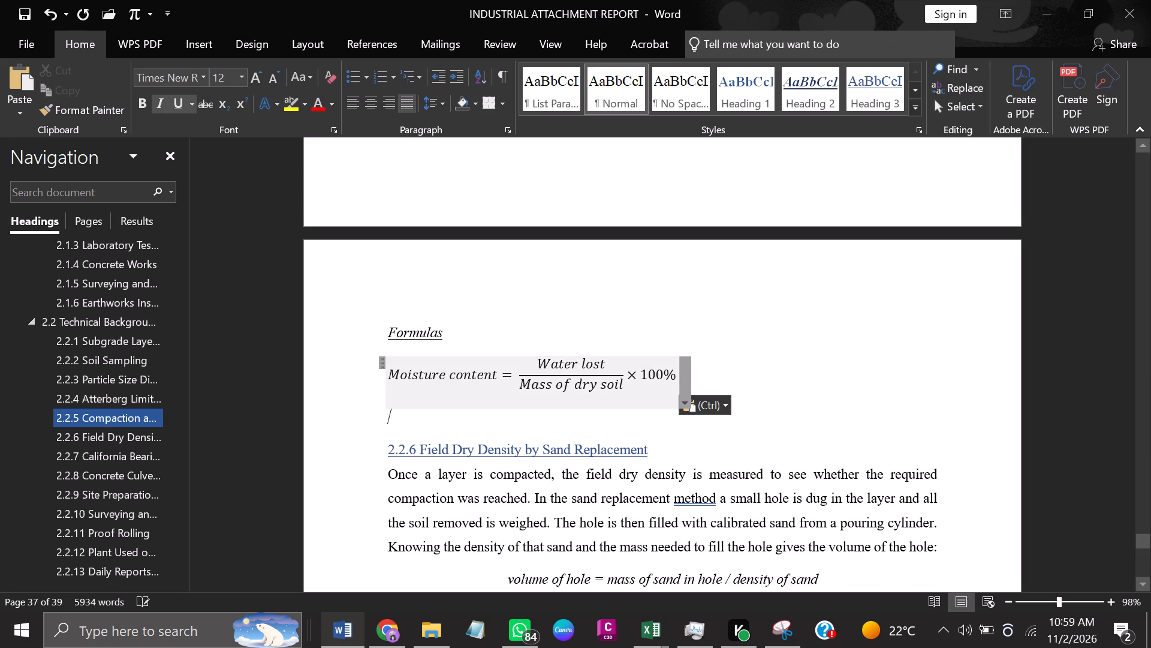
Insert a blank equation on the empty line below the "Moisture content" equation and turn off its italic and underline formatting.
click(788, 431)
key(alt+equal)
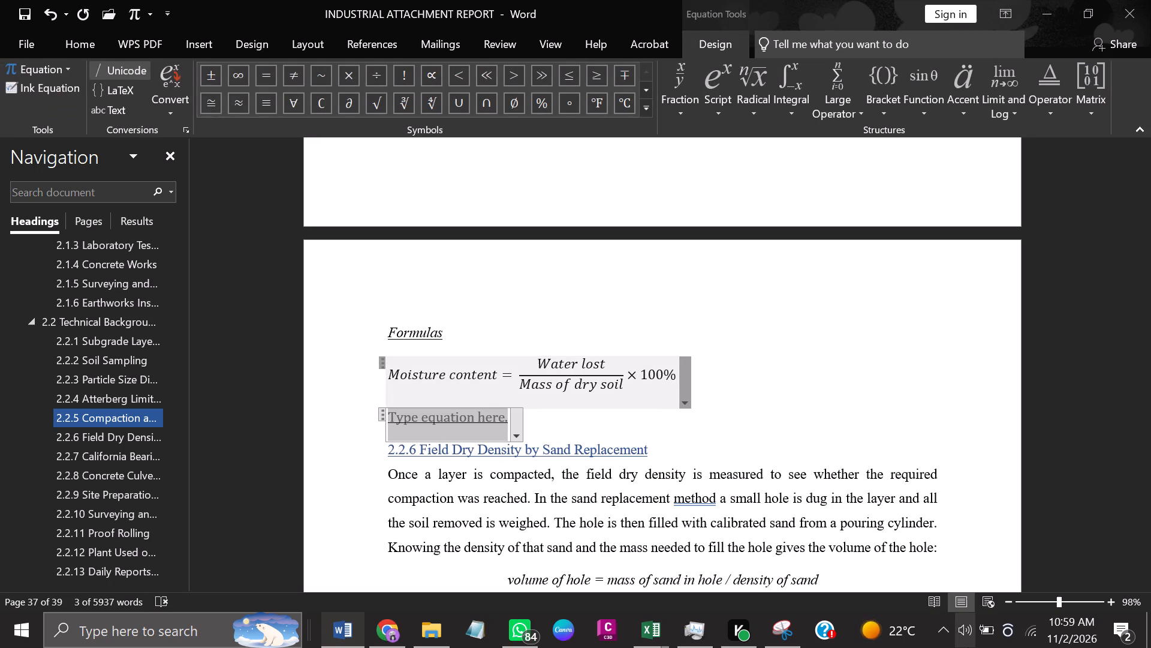
click(83, 37)
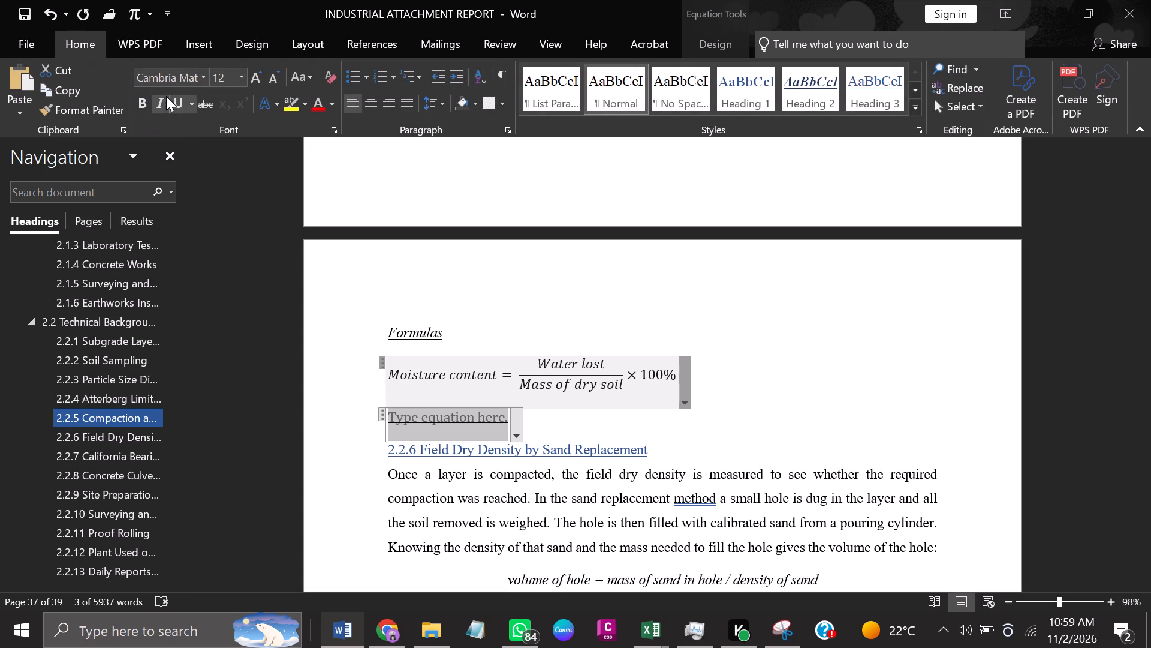
click(165, 96)
click(179, 101)
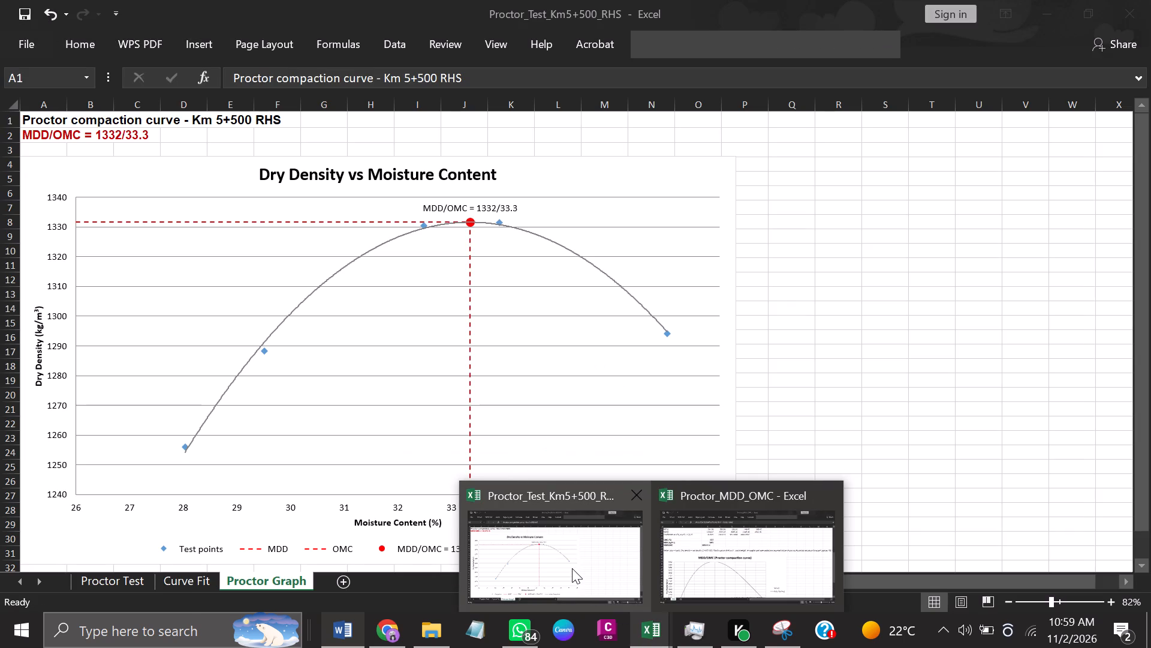
Switch to the Proctor_MDD_OMC workbook in Excel and examine the dry density formula given in the notes row.
click(684, 568)
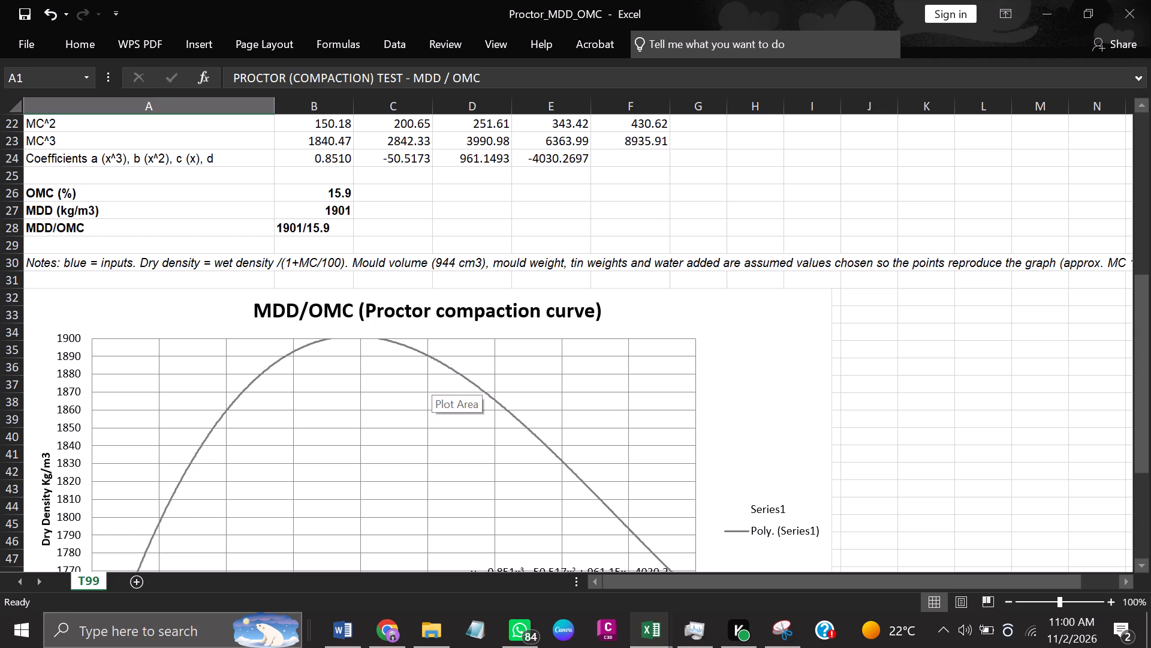
click(386, 644)
click(321, 641)
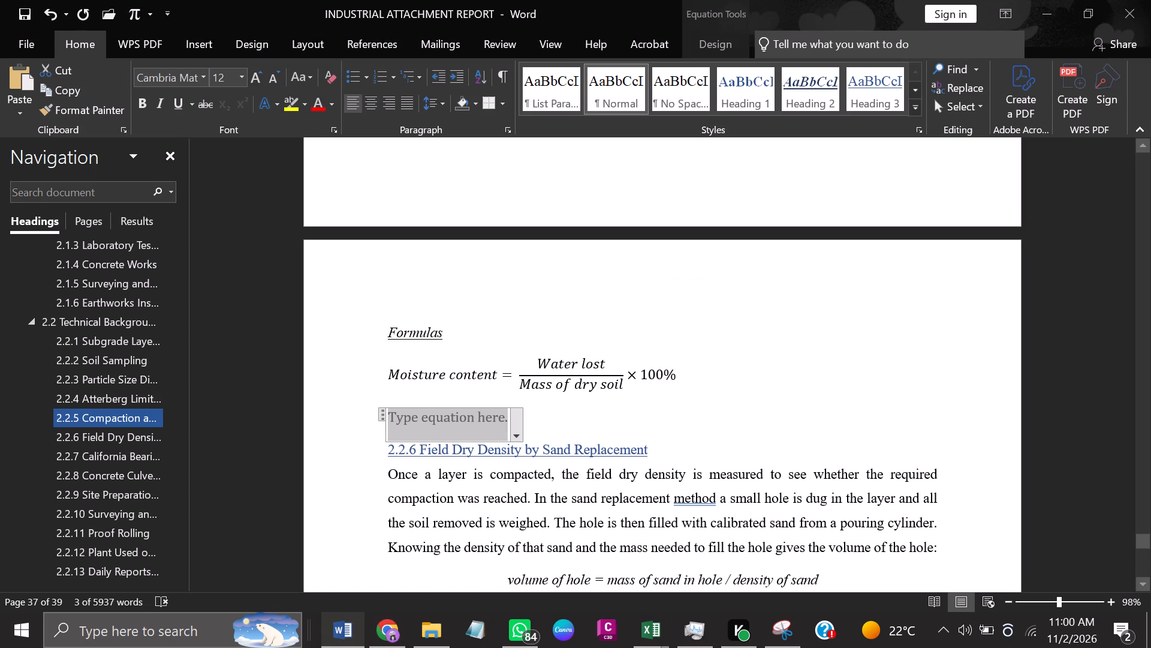
click(435, 422)
click(438, 418)
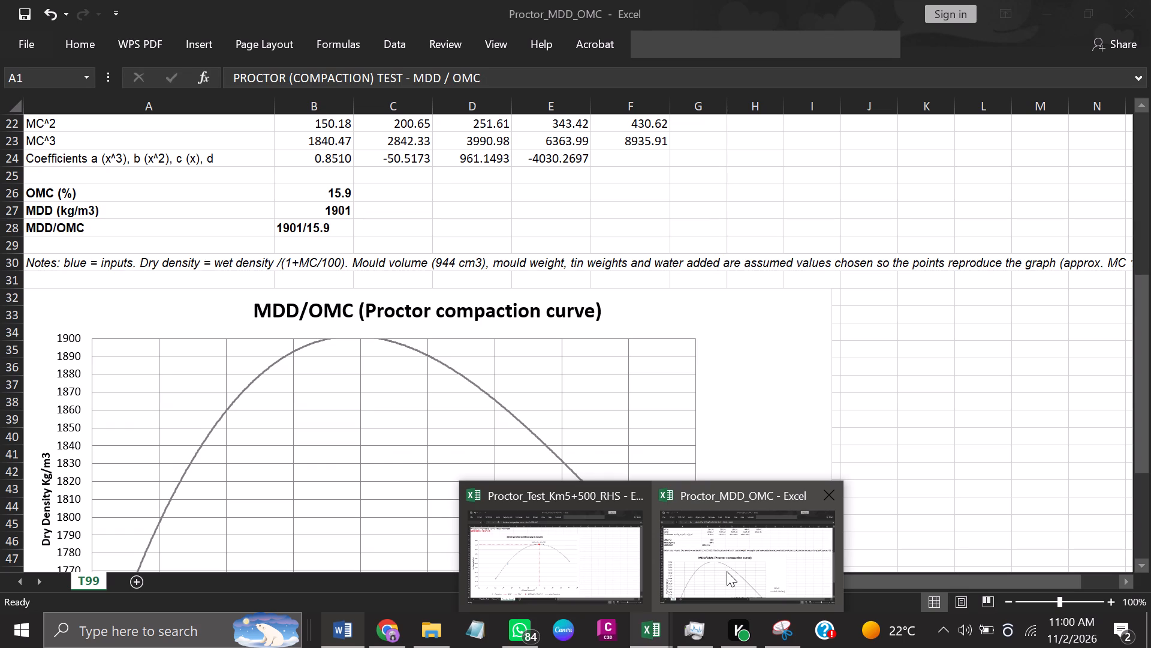
click(727, 571)
drag(344, 264, 331, 268)
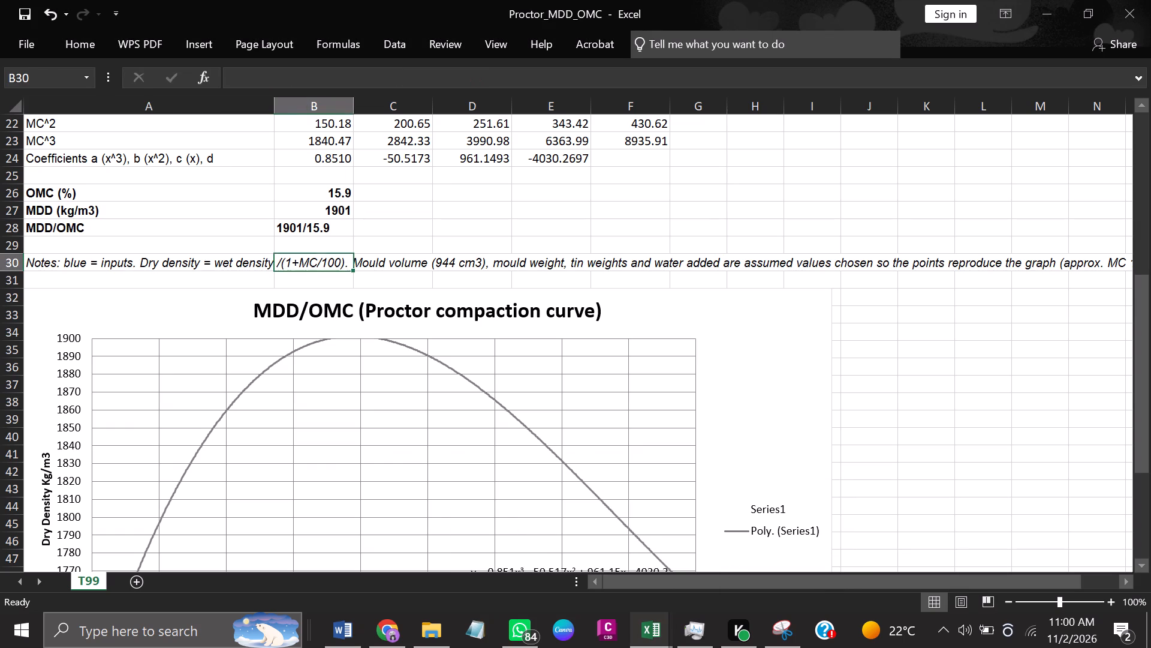
drag(331, 268, 300, 269)
drag(44, 266, 283, 270)
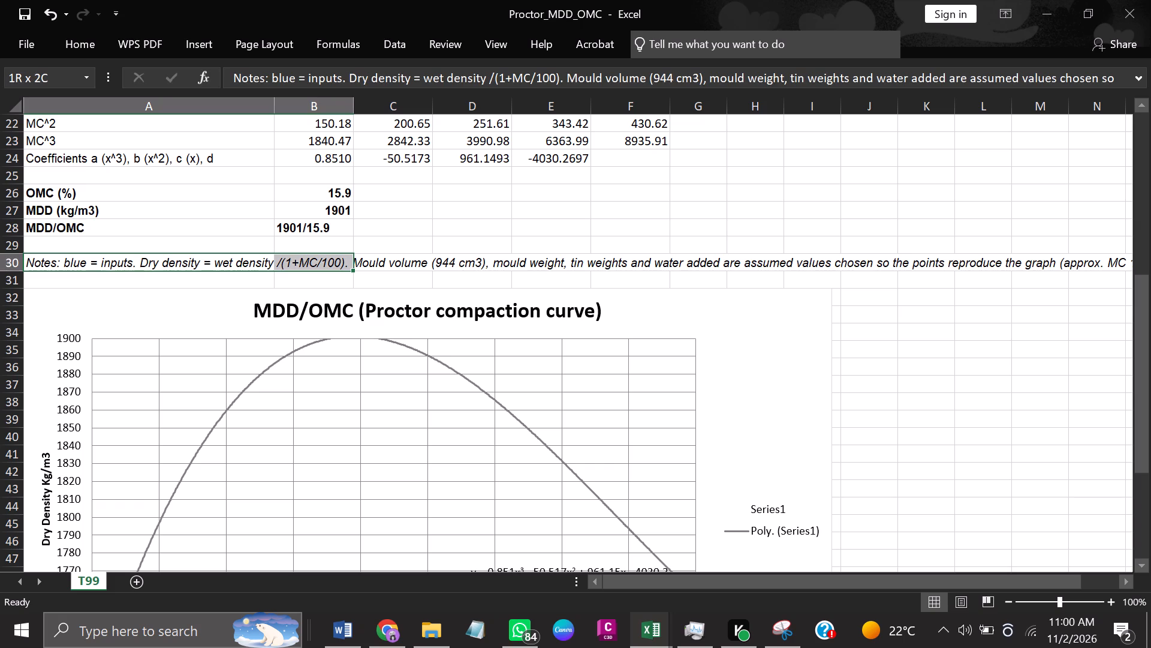
click(331, 275)
double_click(344, 263)
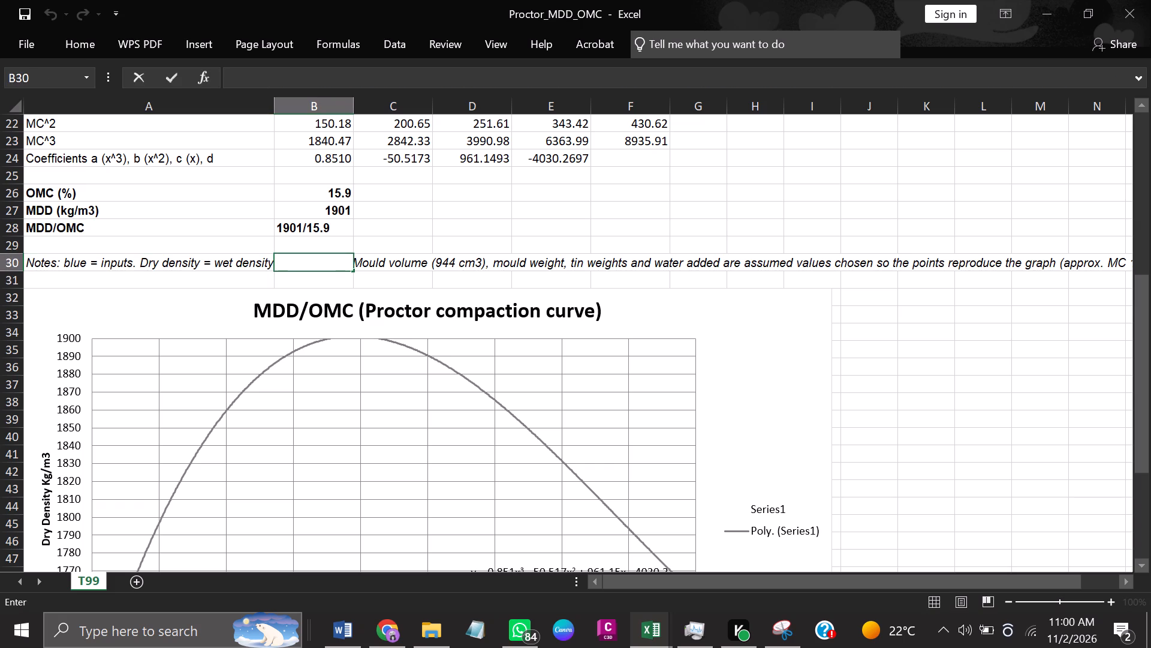
drag(332, 263, 172, 263)
key(Escape)
click(315, 262)
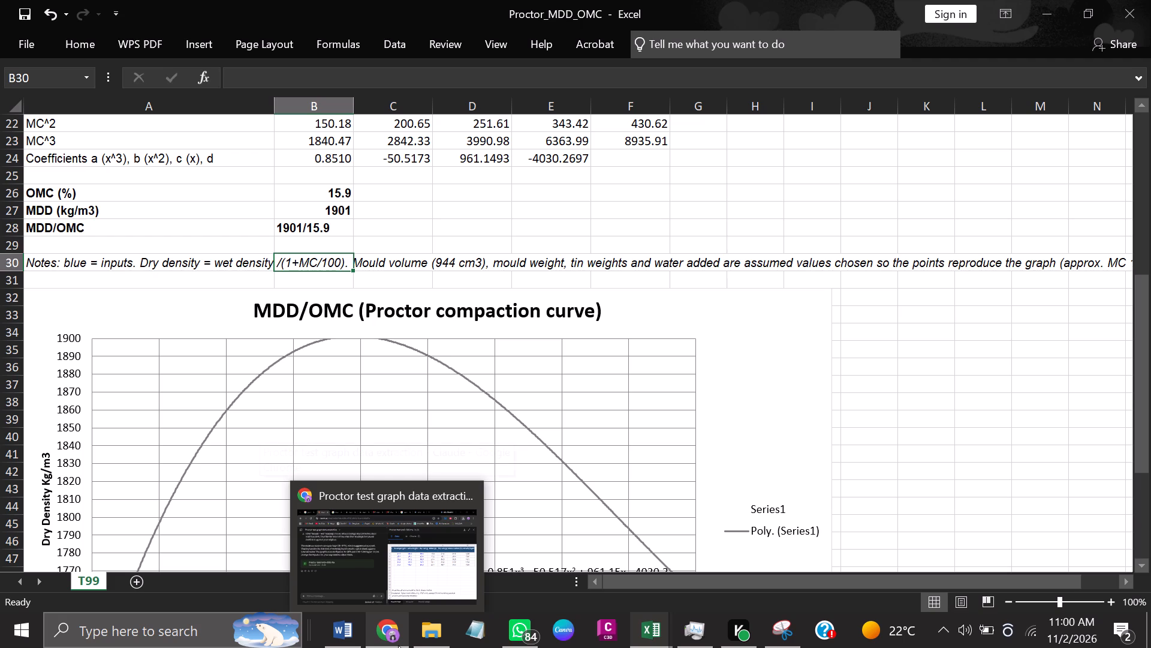
Back in the Word report, enter "Dry Density =" in the blank equation below "Moisture content" and bring up the equation structures.
click(329, 638)
click(444, 421)
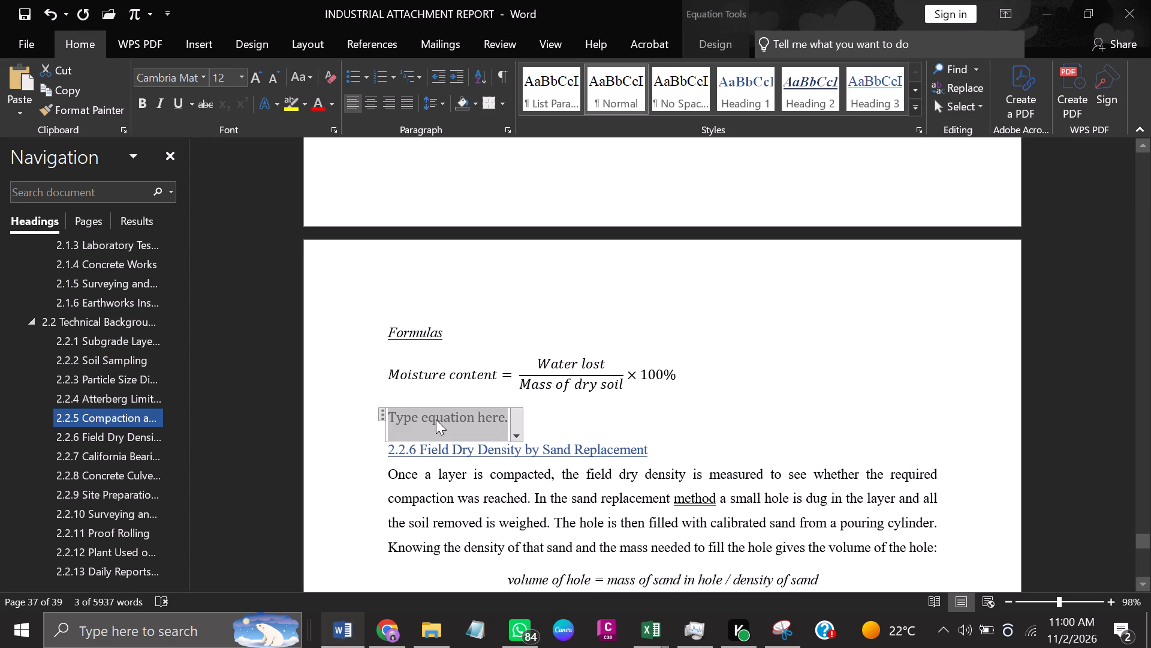
key(shift+d)
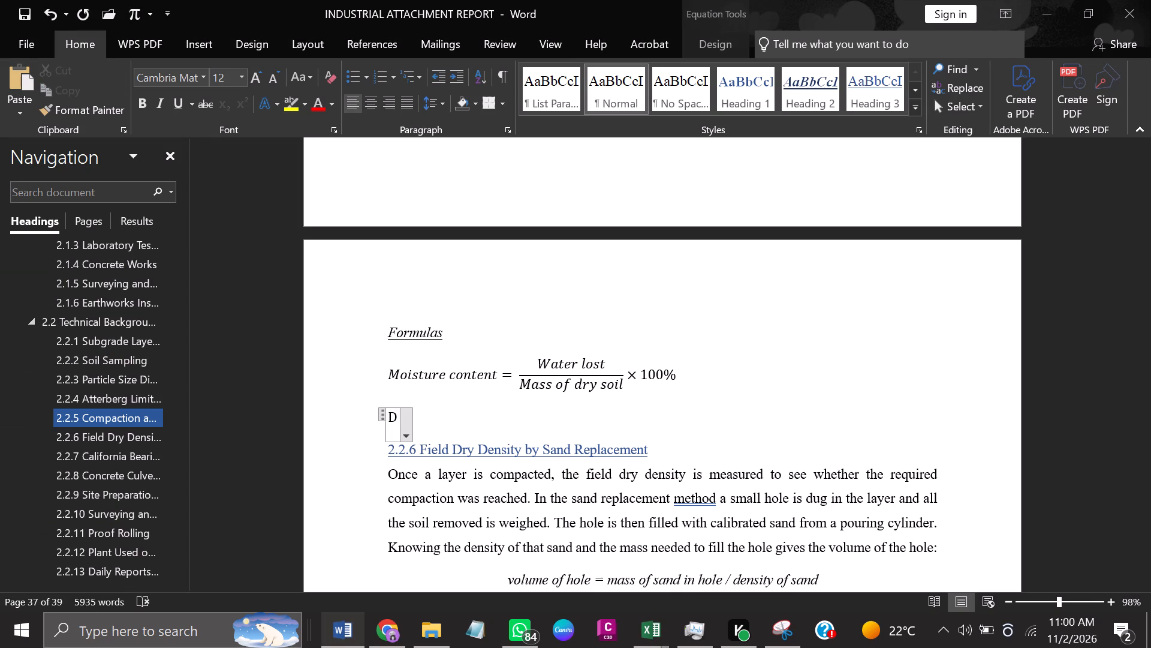
text(ry)
key(space)
text(Den)
text(si)
key(t)
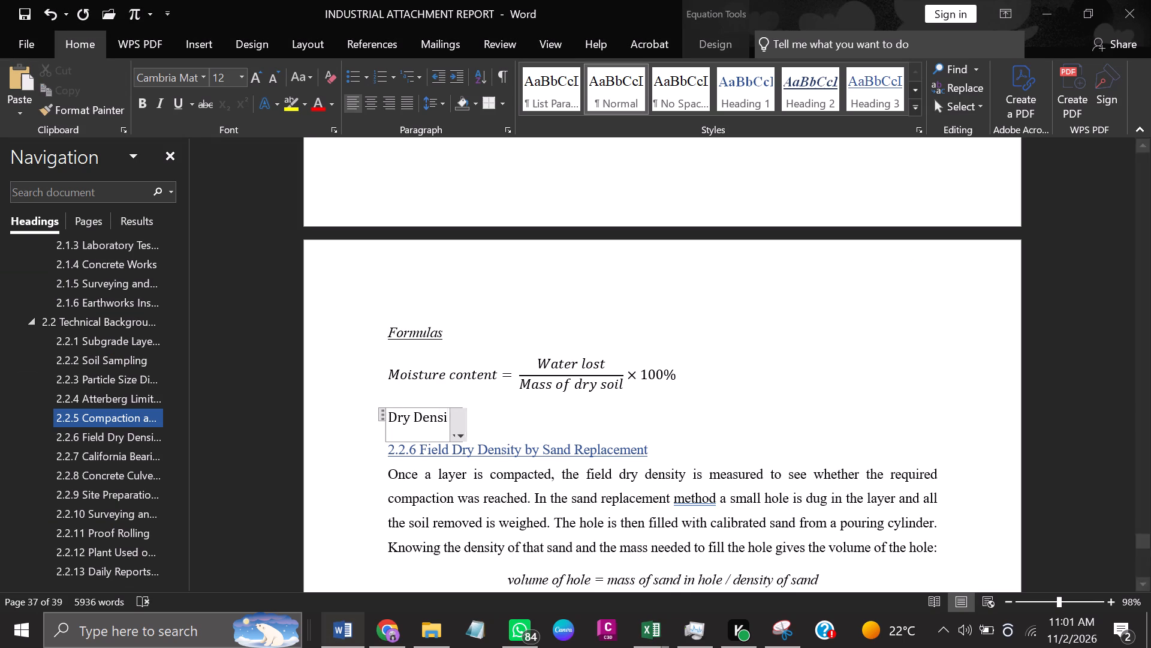
key(y)
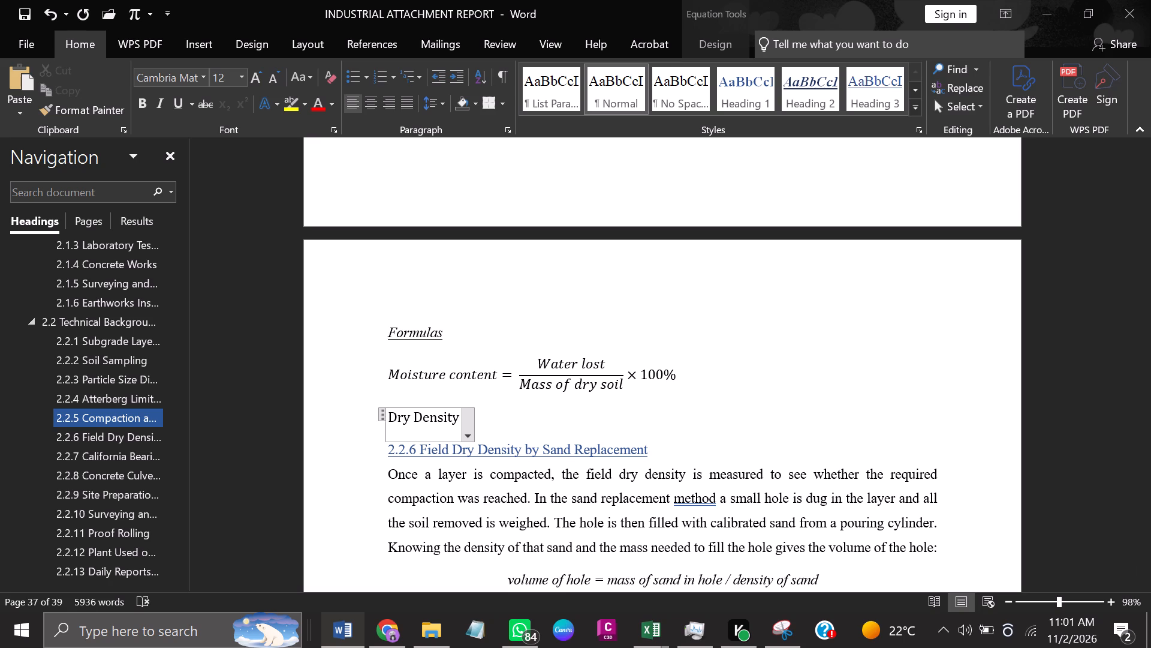
key(equal)
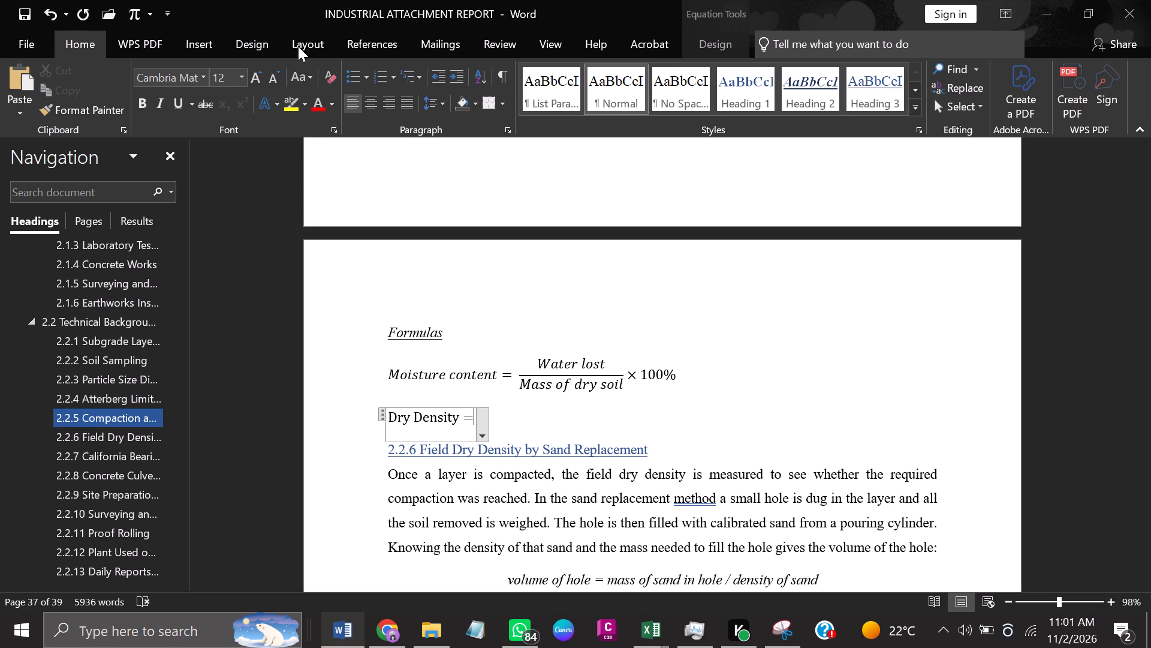
click(205, 43)
click(961, 64)
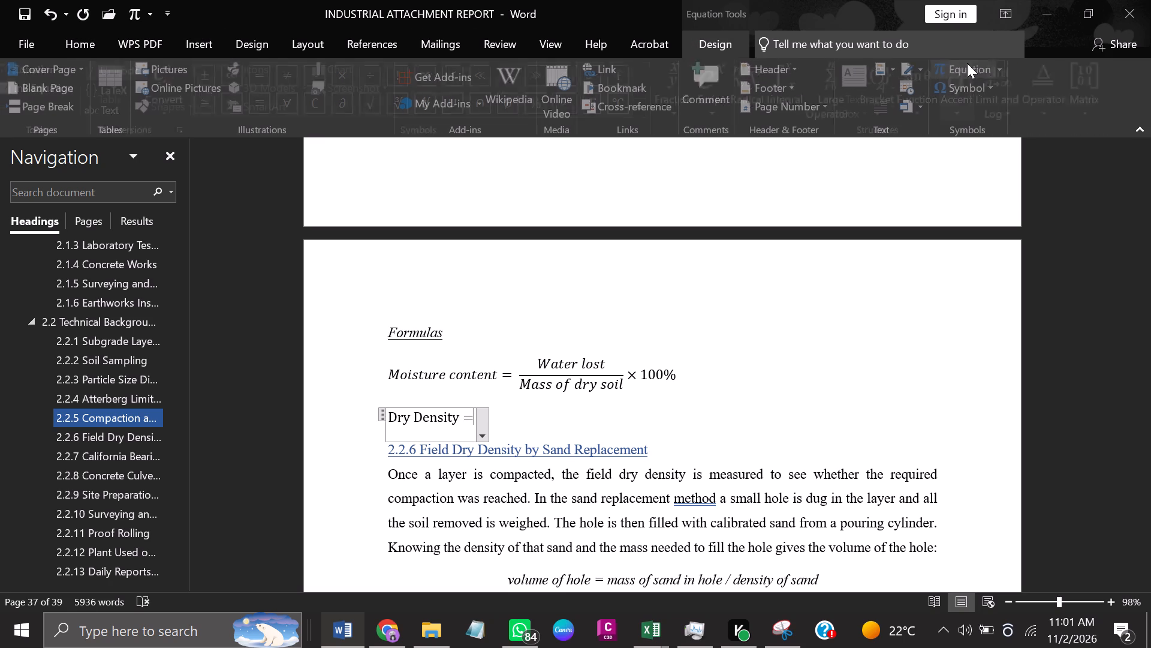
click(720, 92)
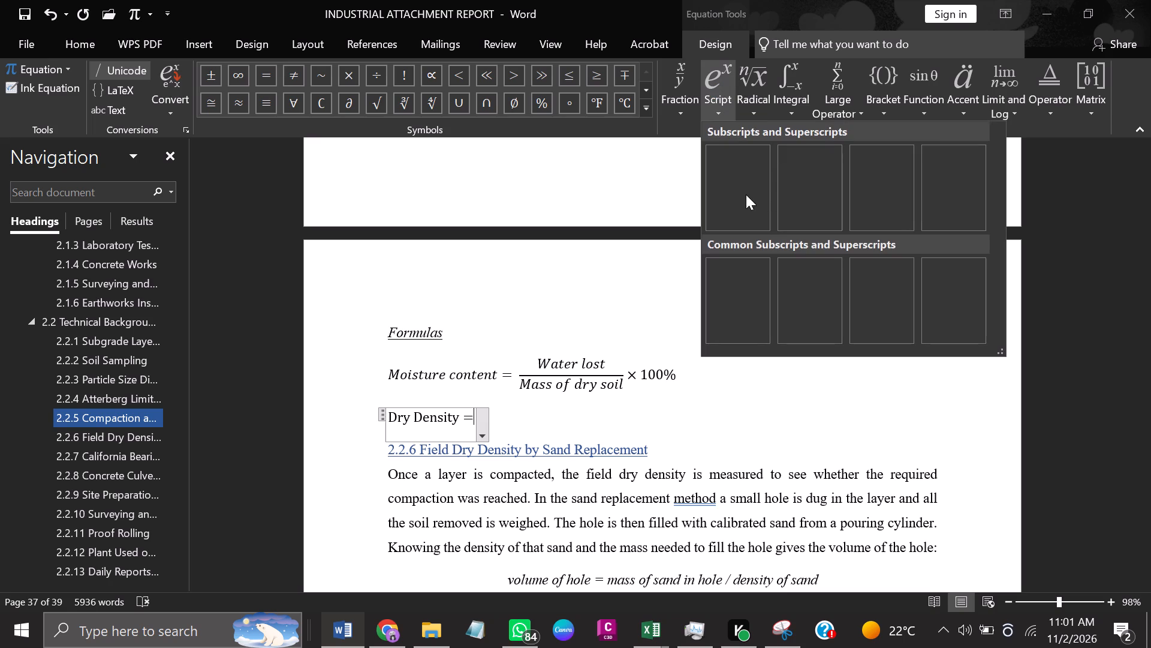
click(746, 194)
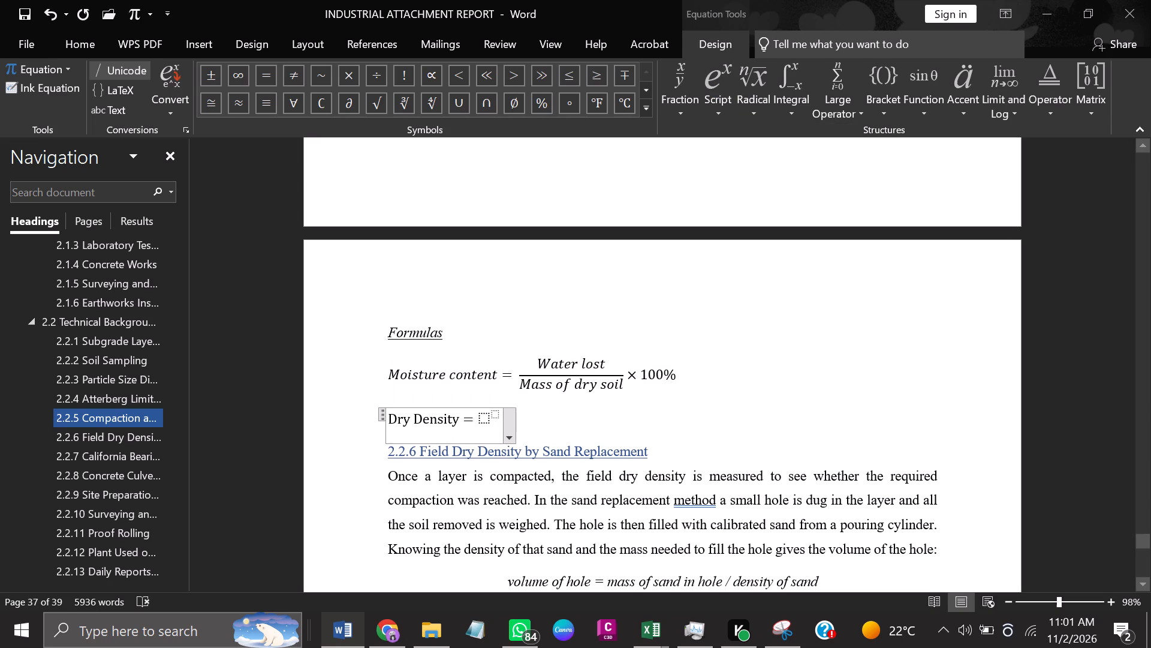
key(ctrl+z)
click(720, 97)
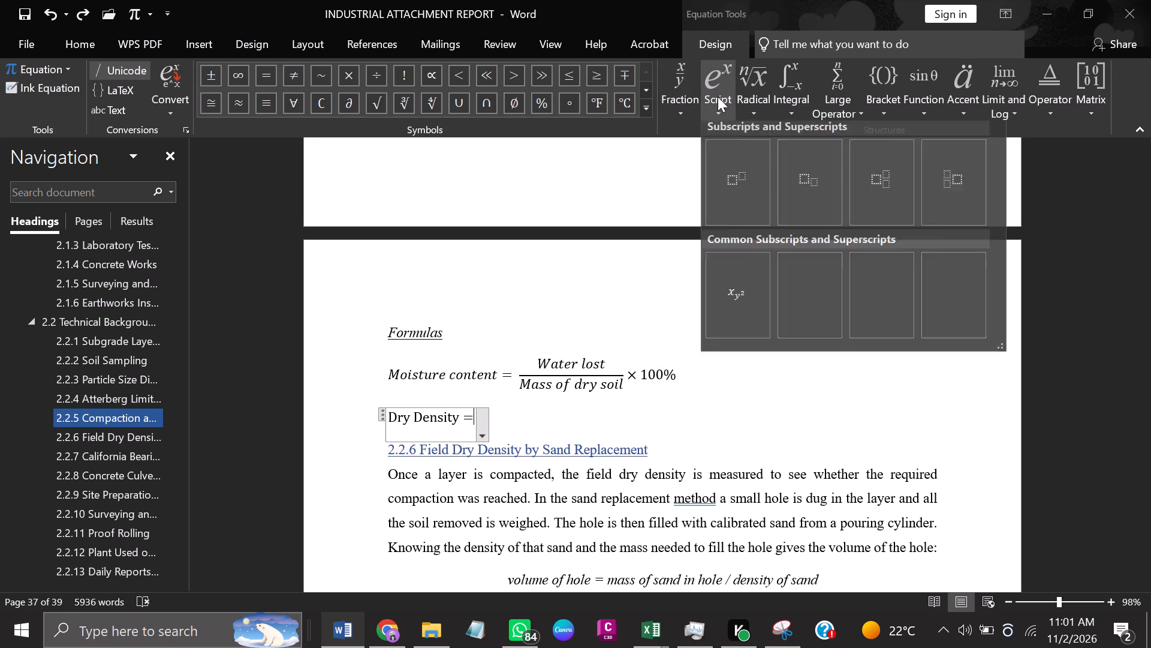
Insert a stacked fraction after "Dry Density =" and enter "Wet Density" as its numerator.
click(683, 98)
click(695, 201)
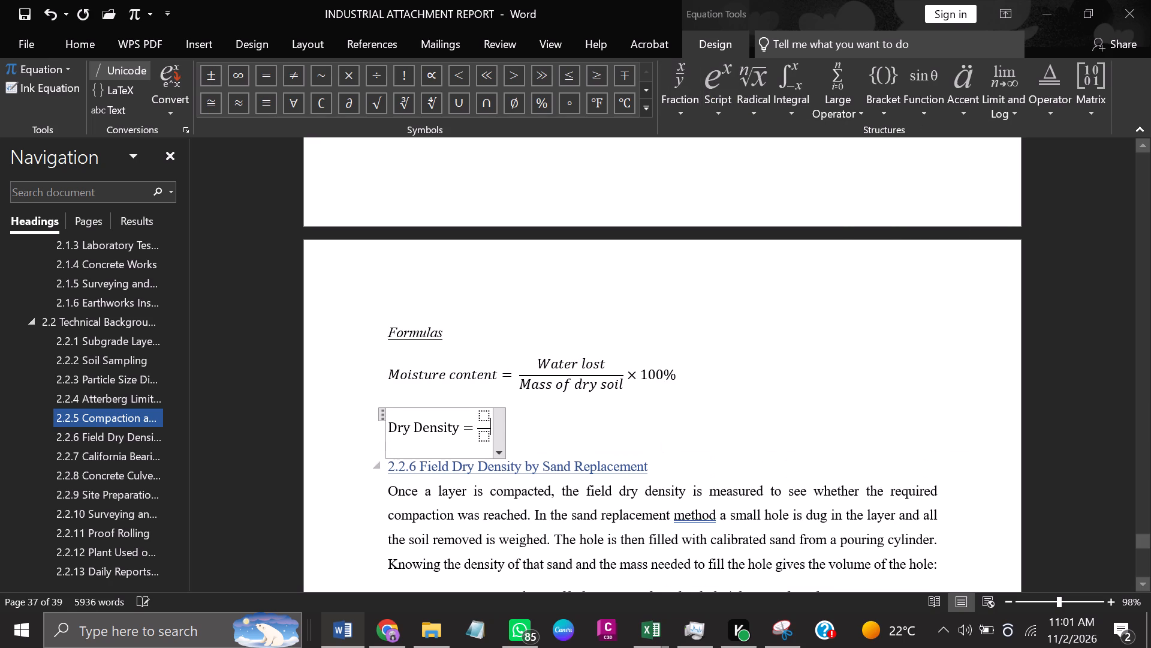
click(473, 410)
text(Wet)
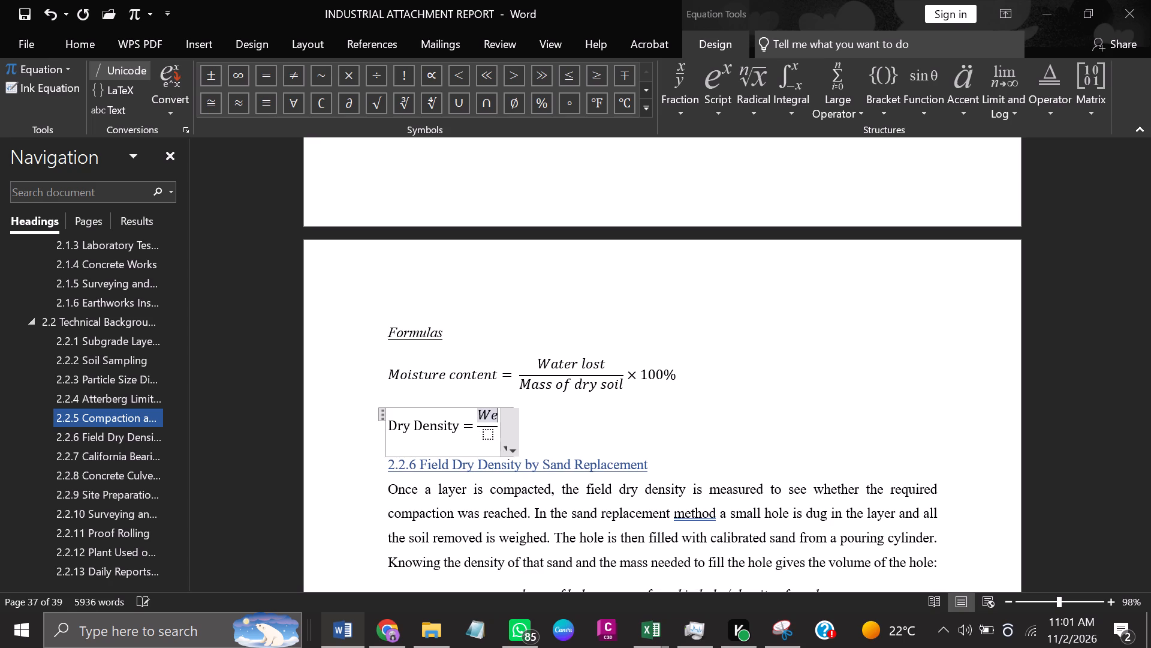
key(space)
text(De)
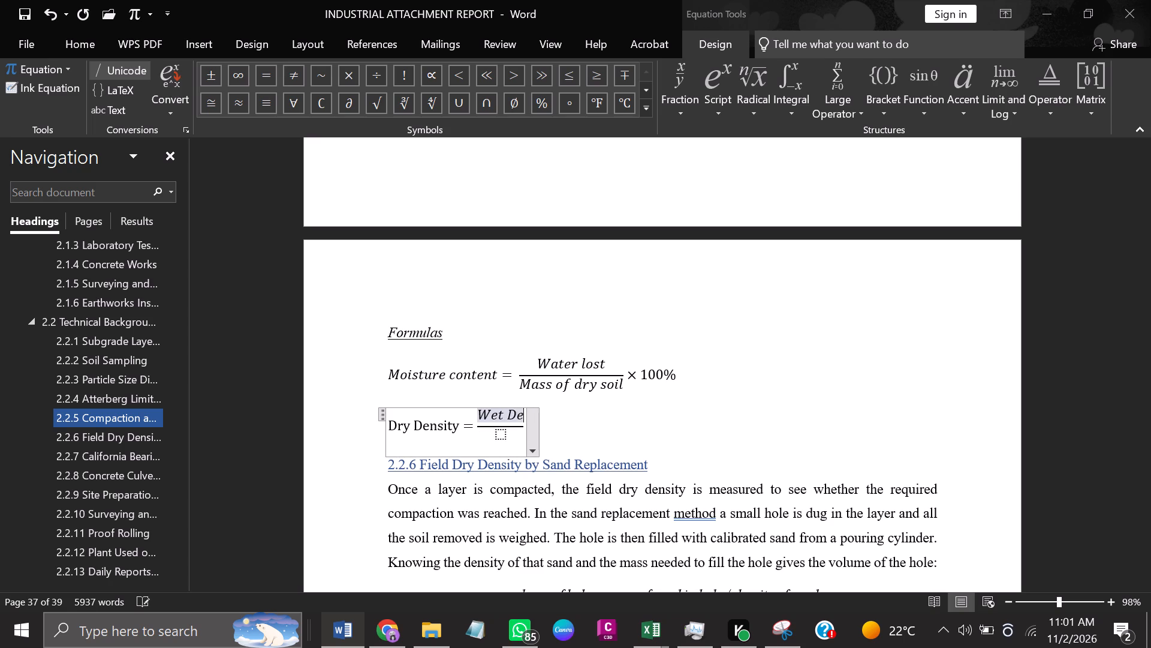
text(nsitt)
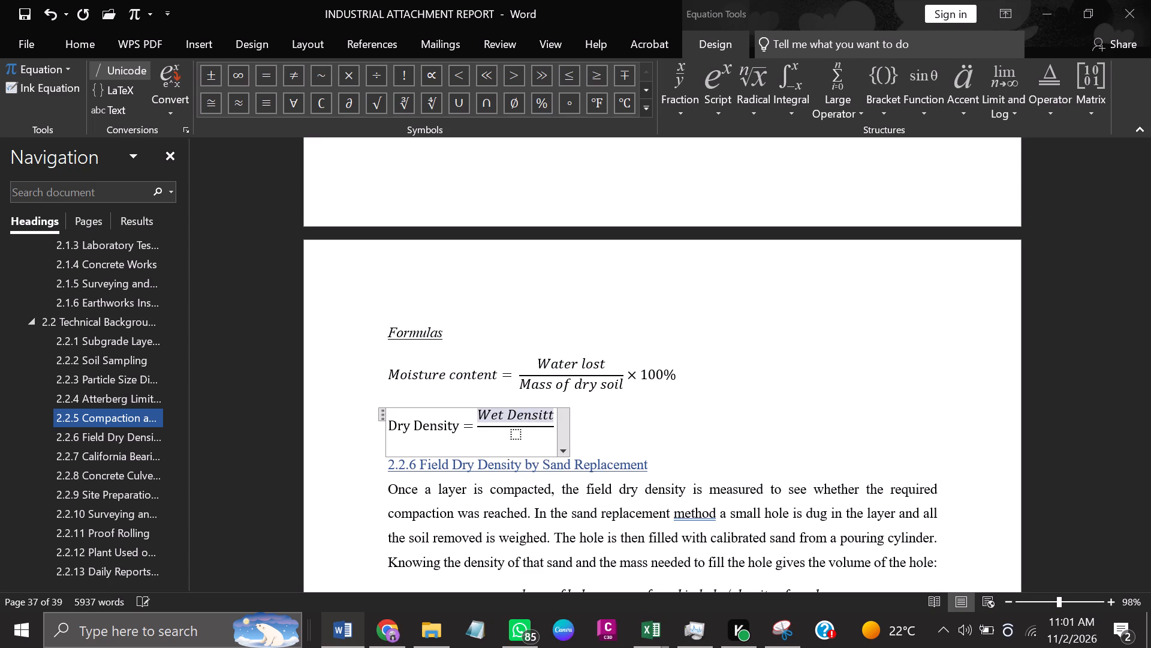
key(BackSpace)
key(y)
Begin the denominator of the "Dry Density" fraction with "1 +" followed by a nested stacked fraction.
key(Up)
key(Down)
key(Down)
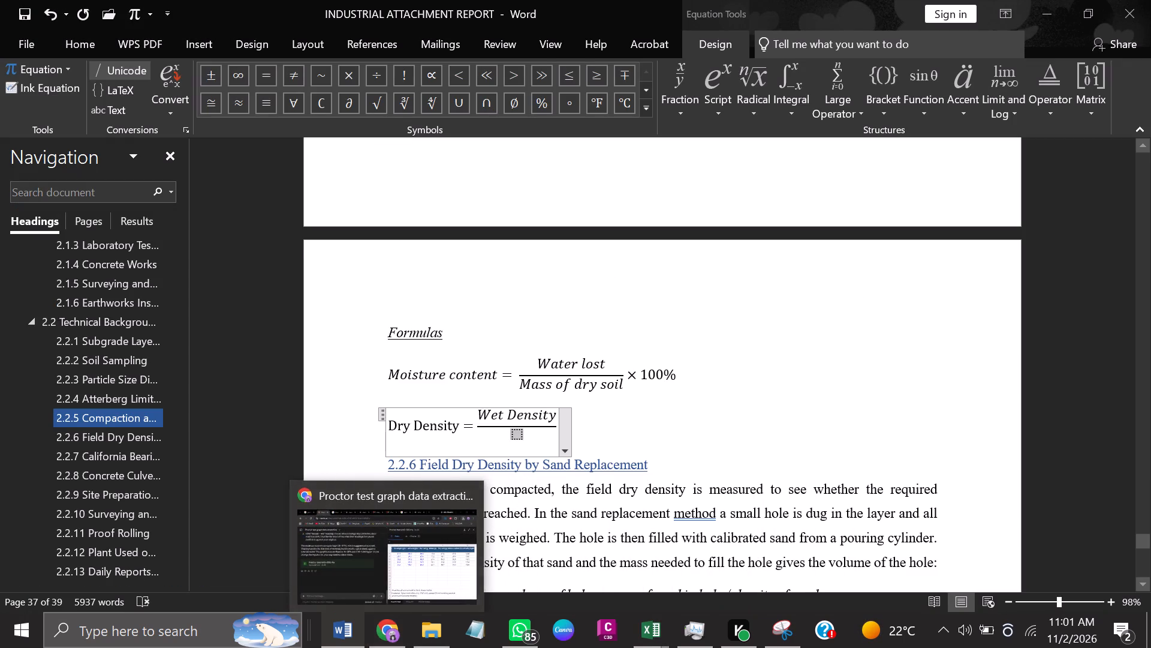
key(1)
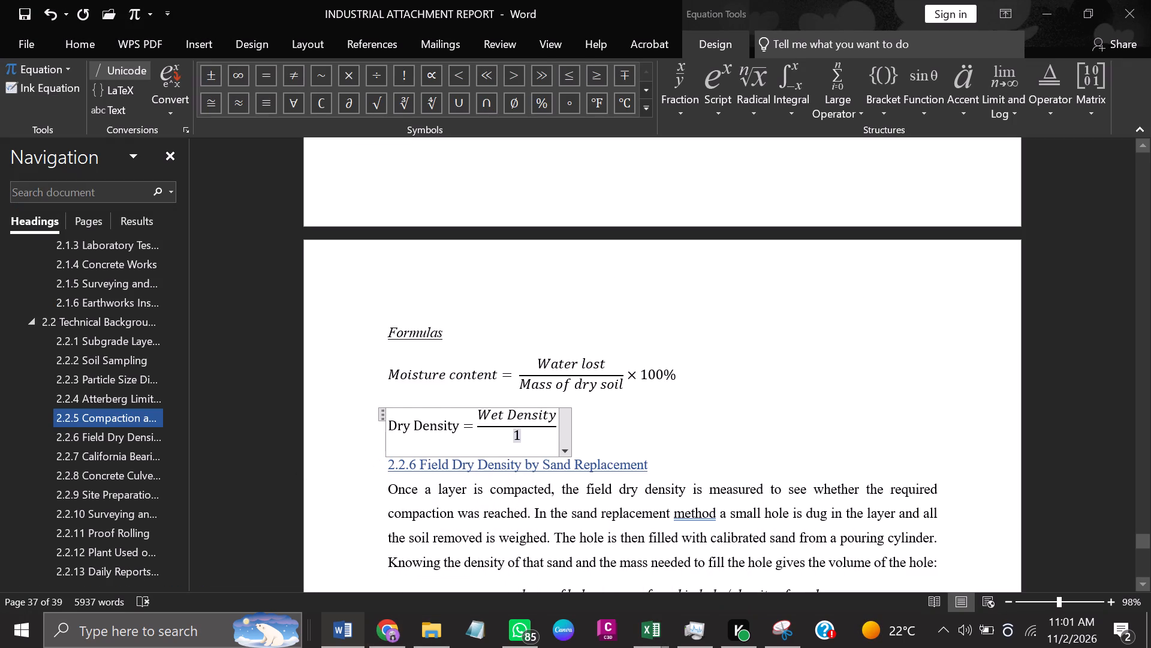
key(shift+plus)
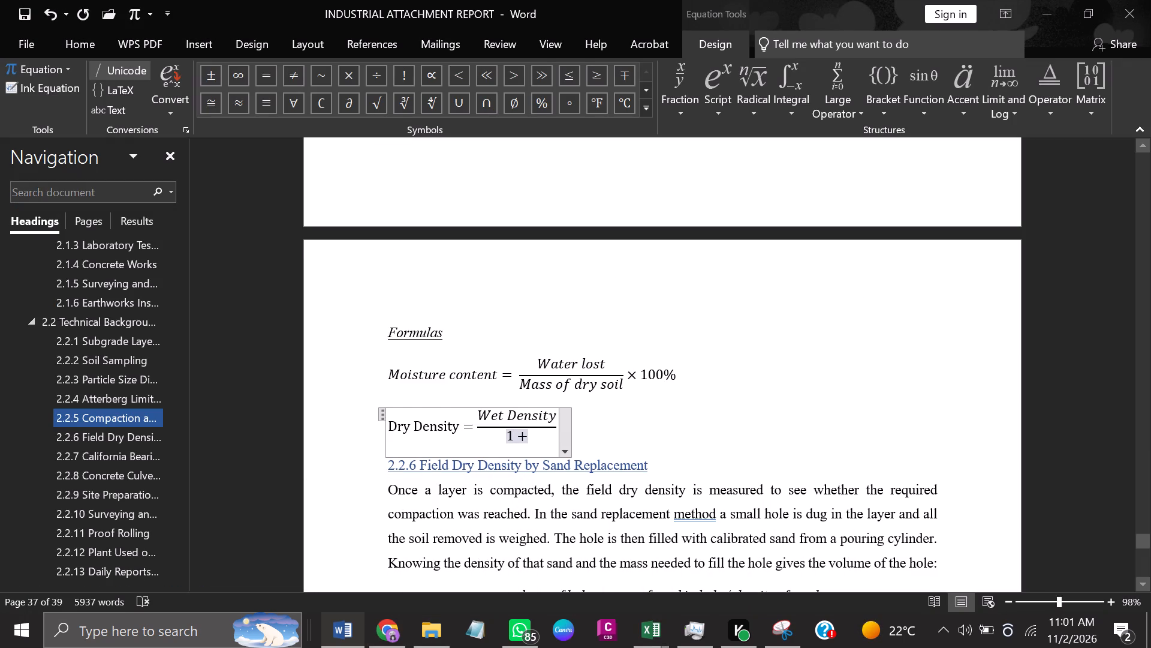
click(692, 105)
click(706, 182)
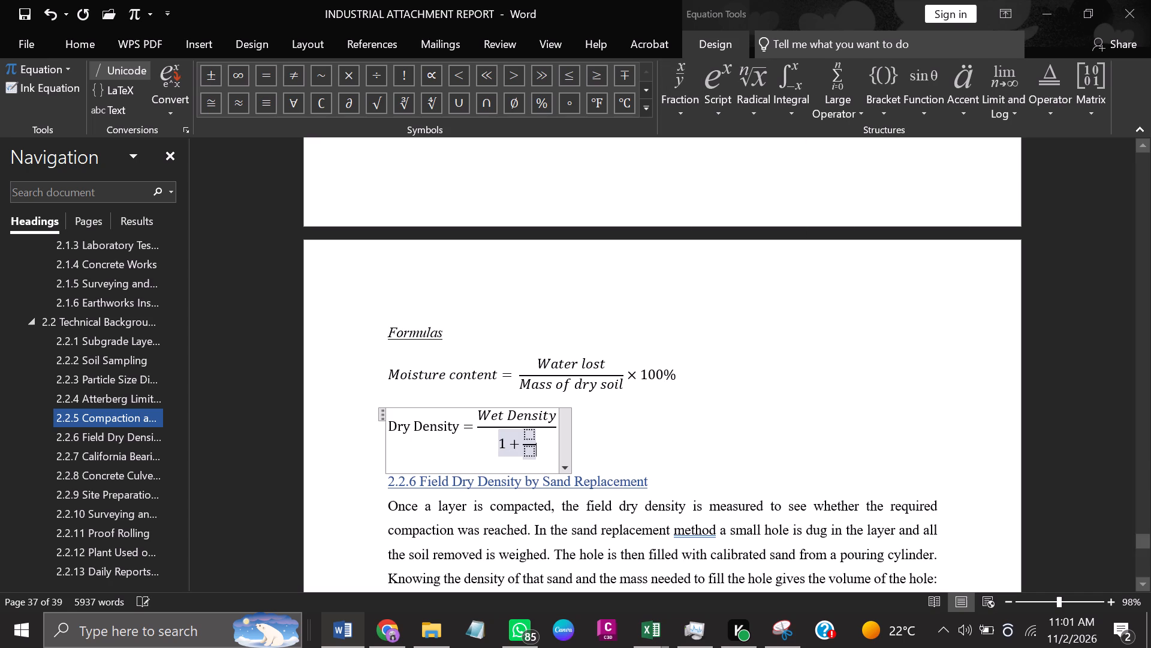
Fill the nested fraction with "Moisture Content" over "100" and leave the finished "Dry Density" equation.
click(530, 434)
text(Mois)
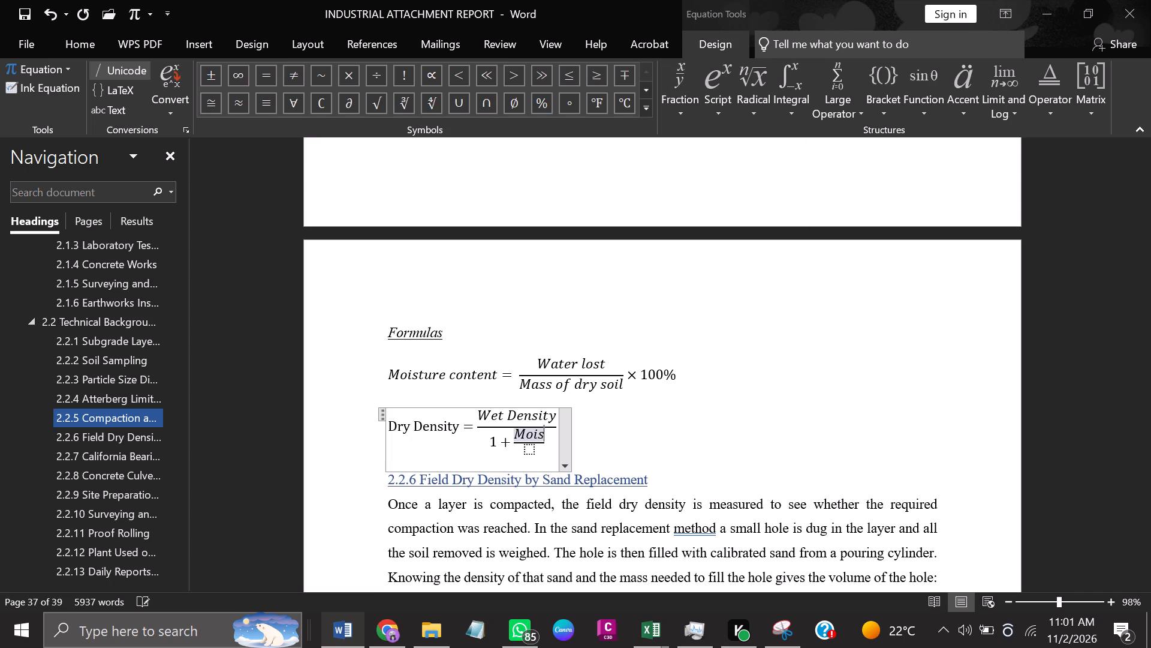
text(ture)
key(space)
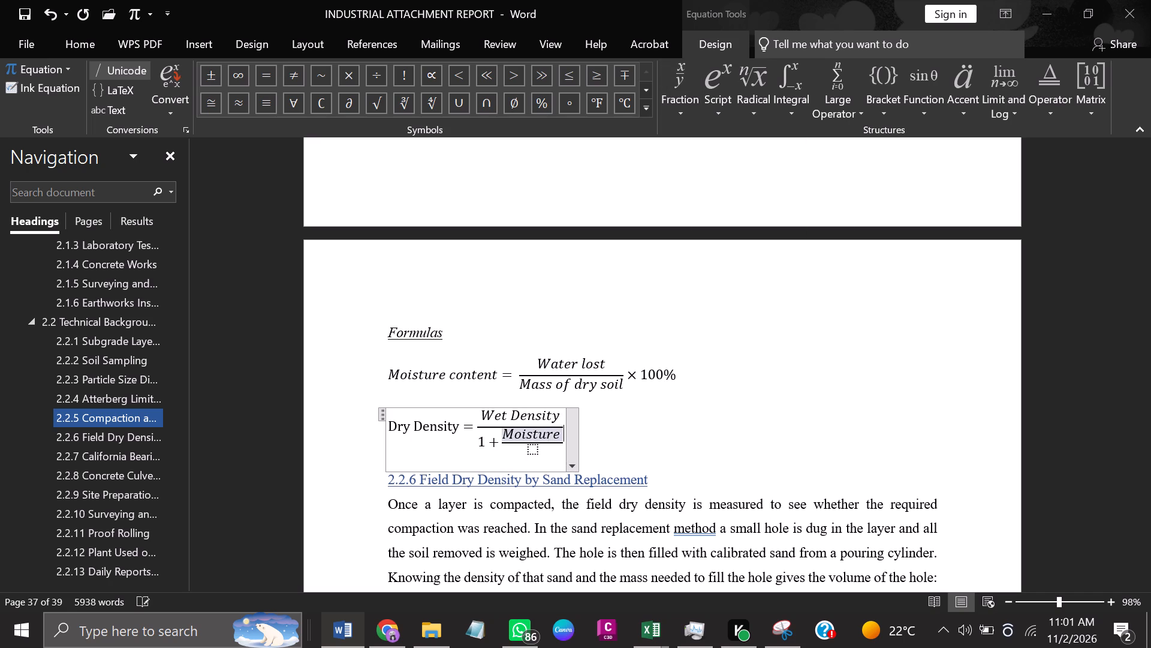
key(shift+c)
text(onr)
key(BackSpace)
text(tent)
key(space)
key(Down)
text(100)
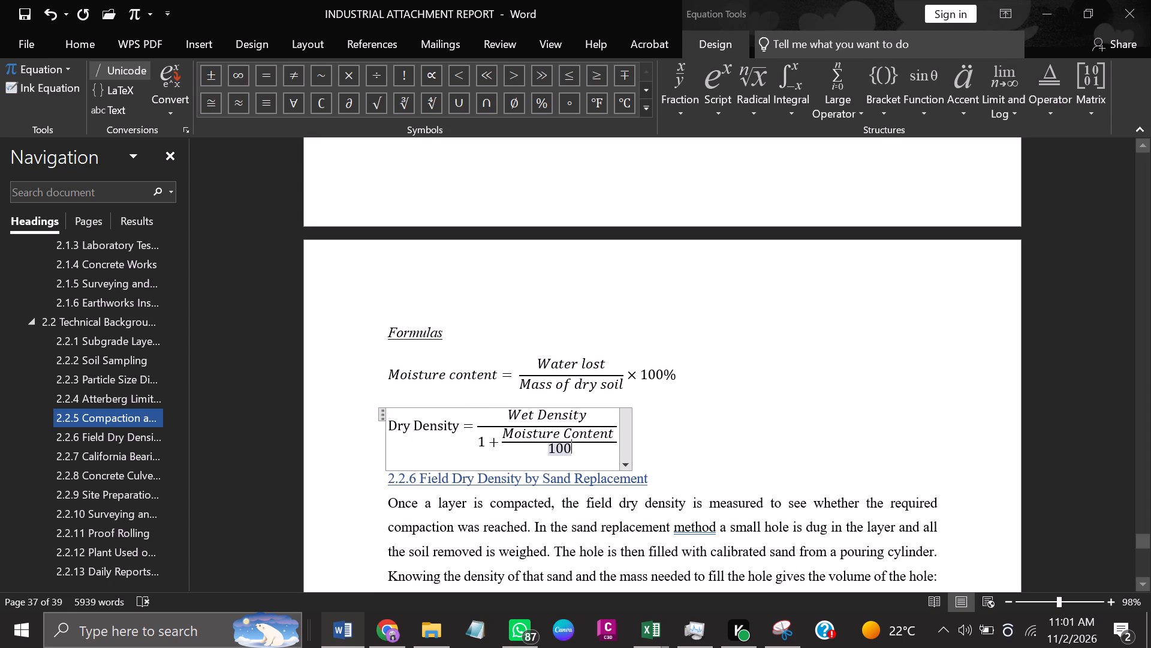
drag(812, 448, 807, 448)
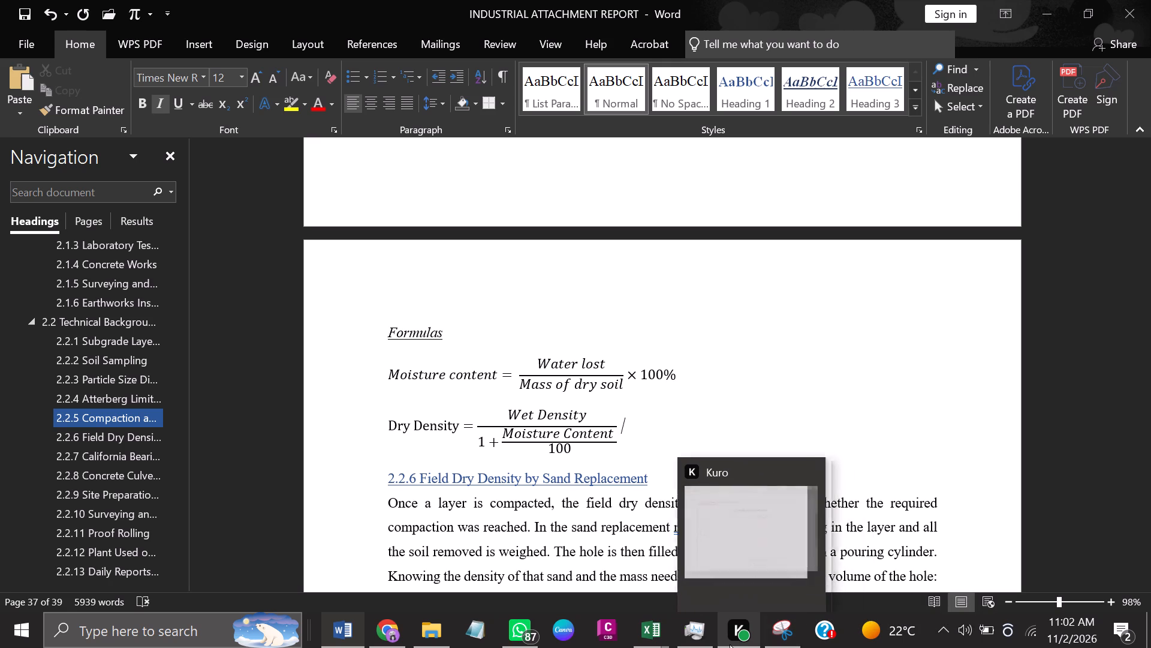
Switch to the Proctor_Test_Km5+500_RHS workbook in Excel and view its Proctor Test sheet.
click(713, 577)
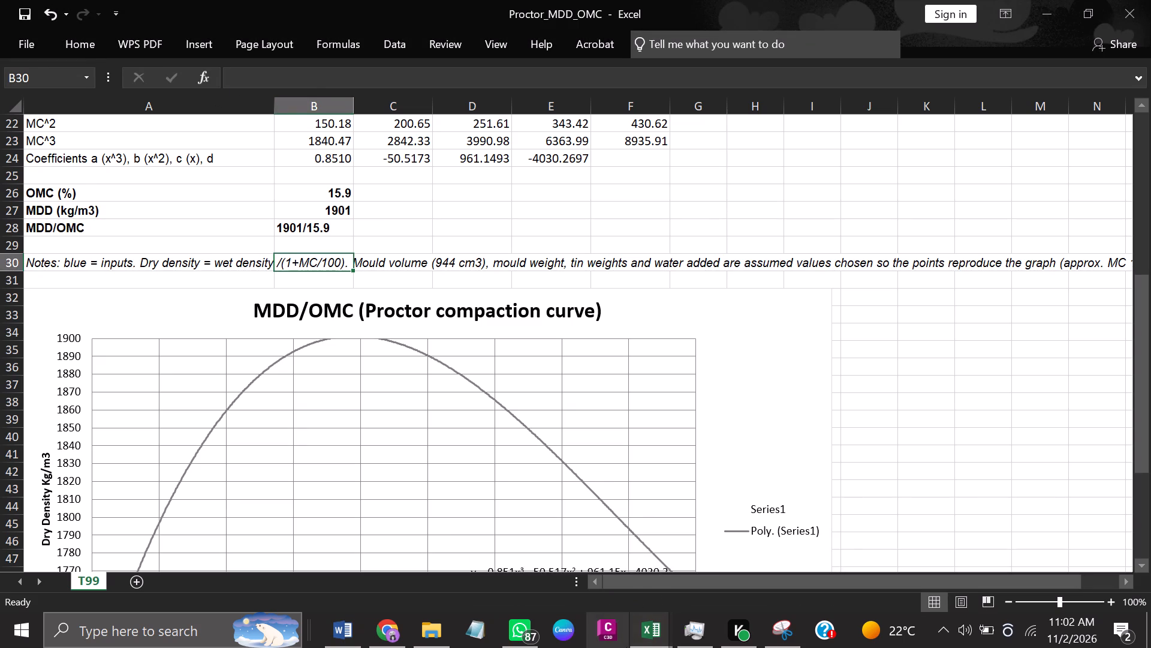
click(583, 584)
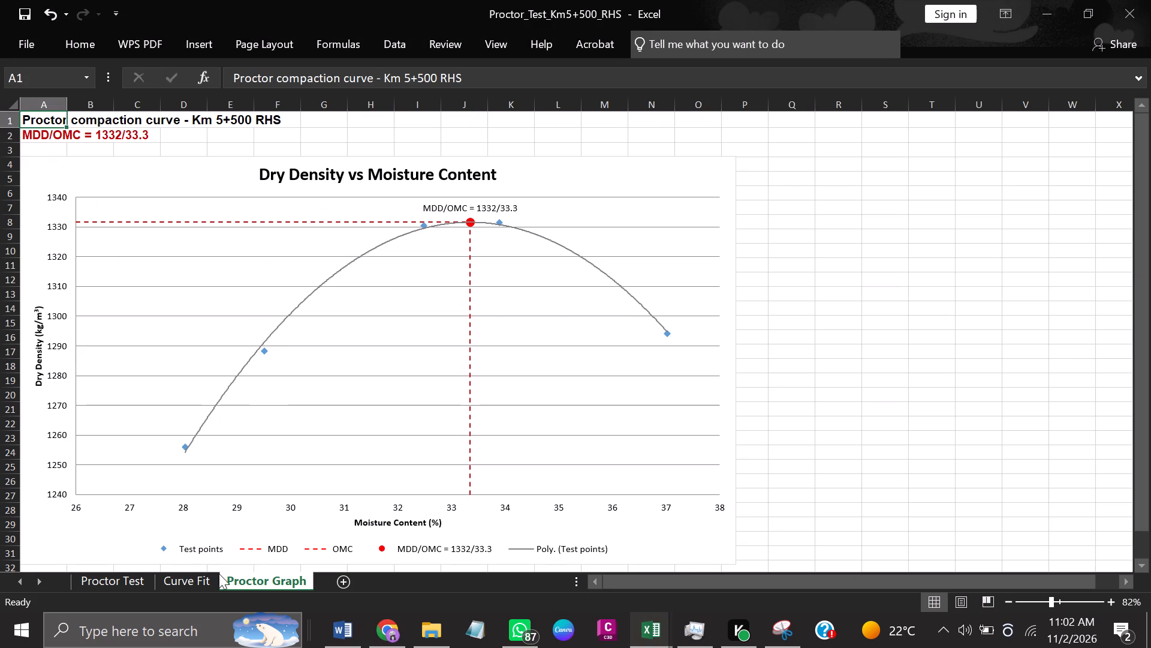
click(131, 581)
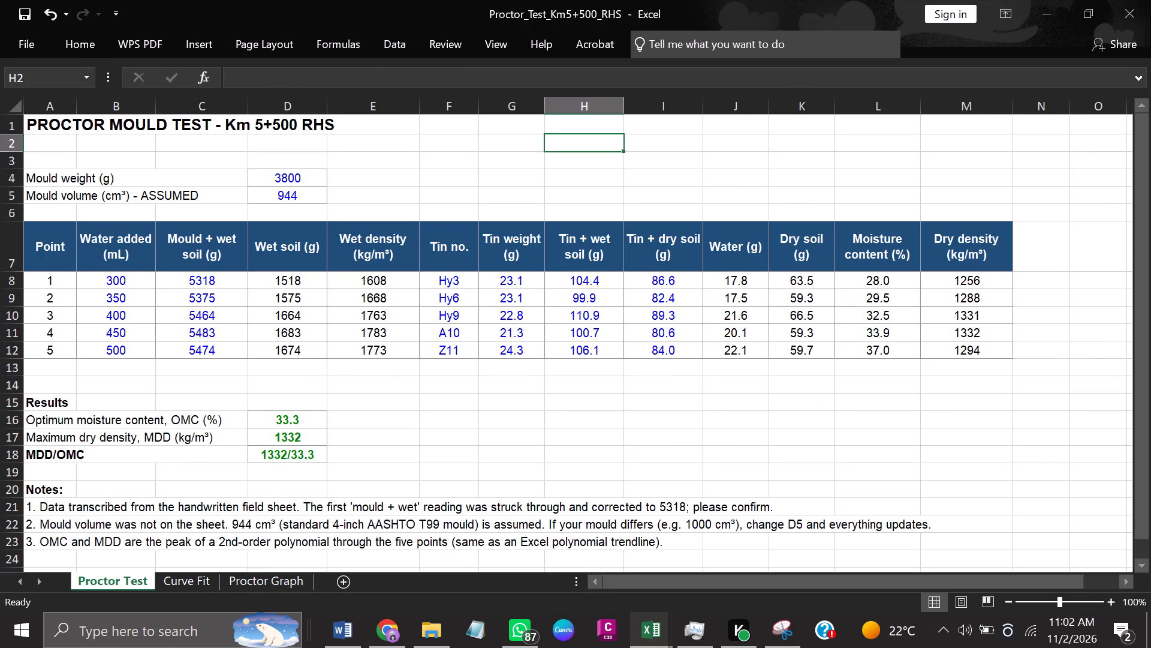
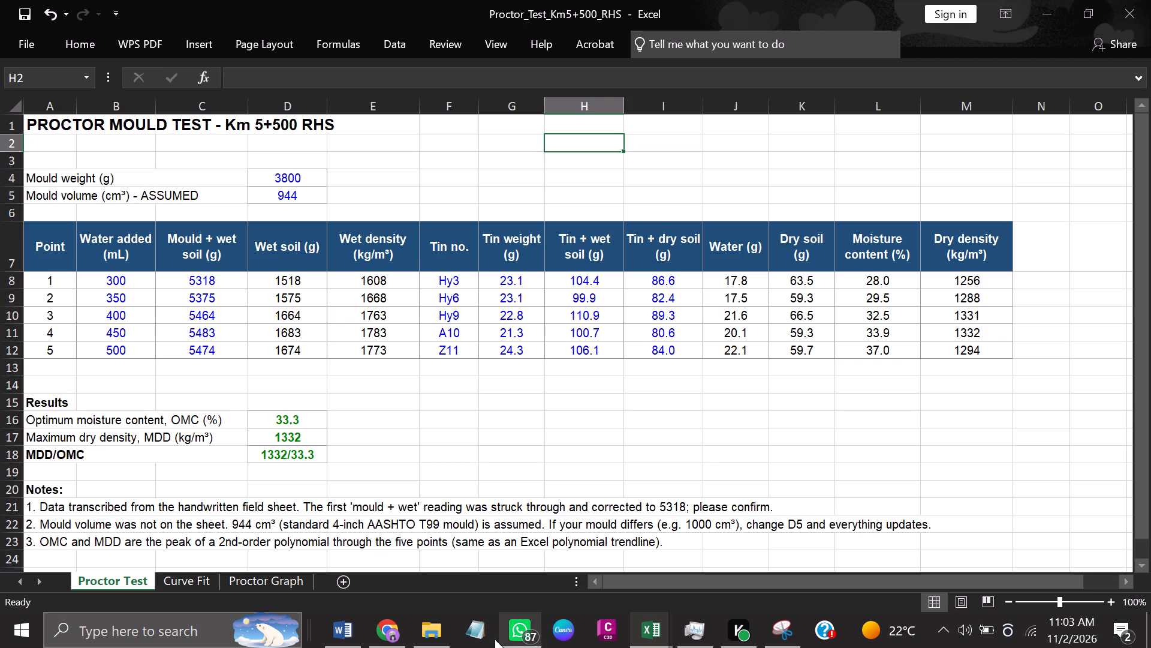
Switch back to the INDUSTRIAL ATTACHMENT REPORT in Word and review section 2.2.5's Proctor figures and Formulas, plus section 2.2.6 on field dry density.
click(329, 630)
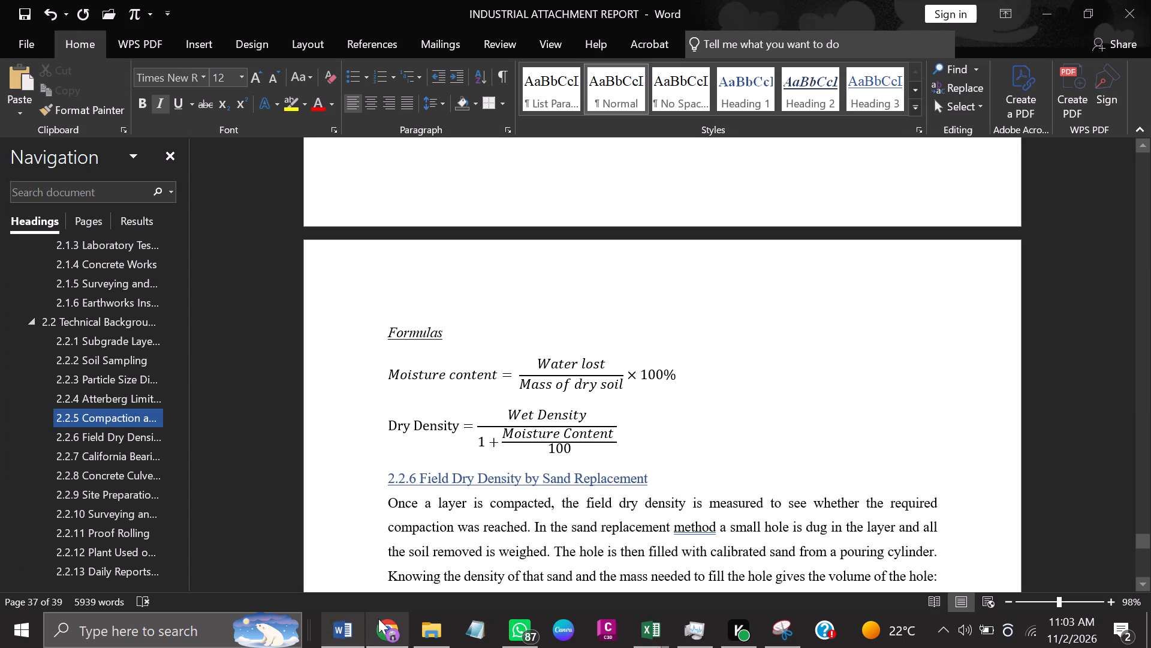
scroll(736, 479, down, 3)
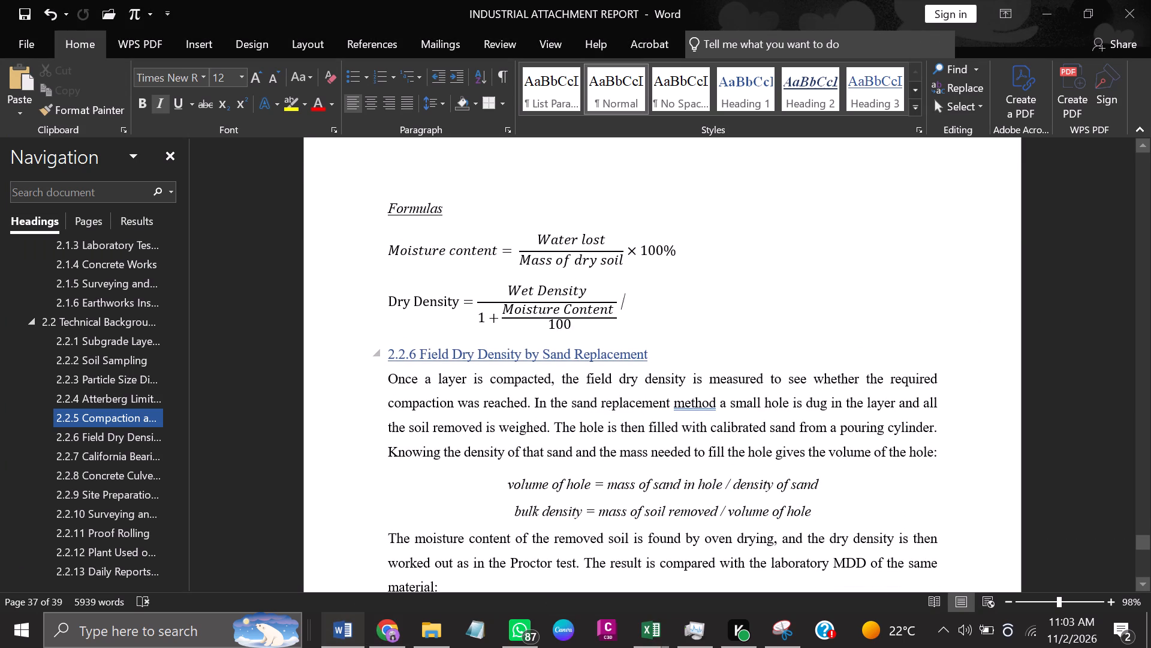
scroll(731, 483, up, 18)
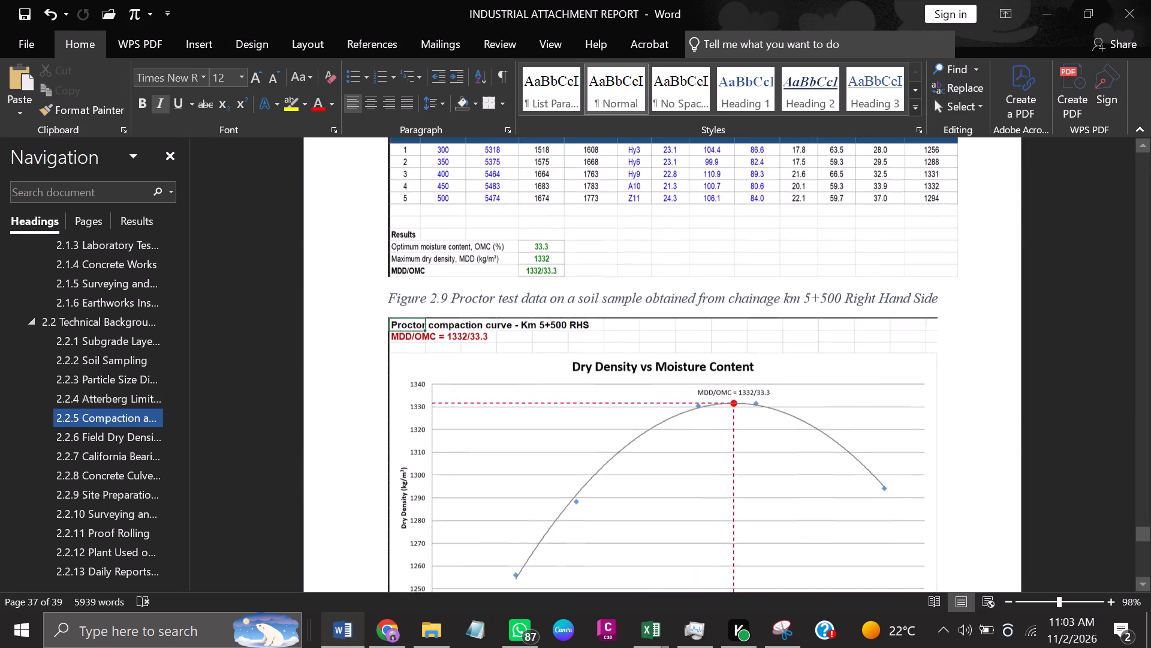
scroll(731, 482, down, 2)
scroll(731, 482, up, 7)
scroll(731, 482, down, 11)
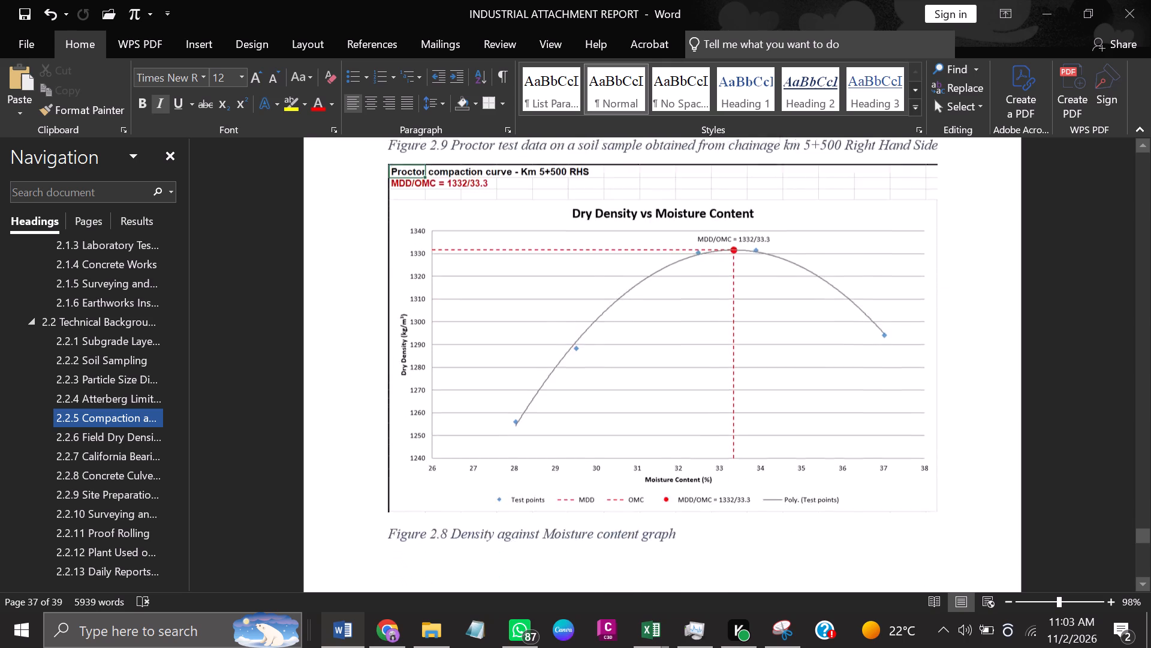
scroll(731, 478, down, 16)
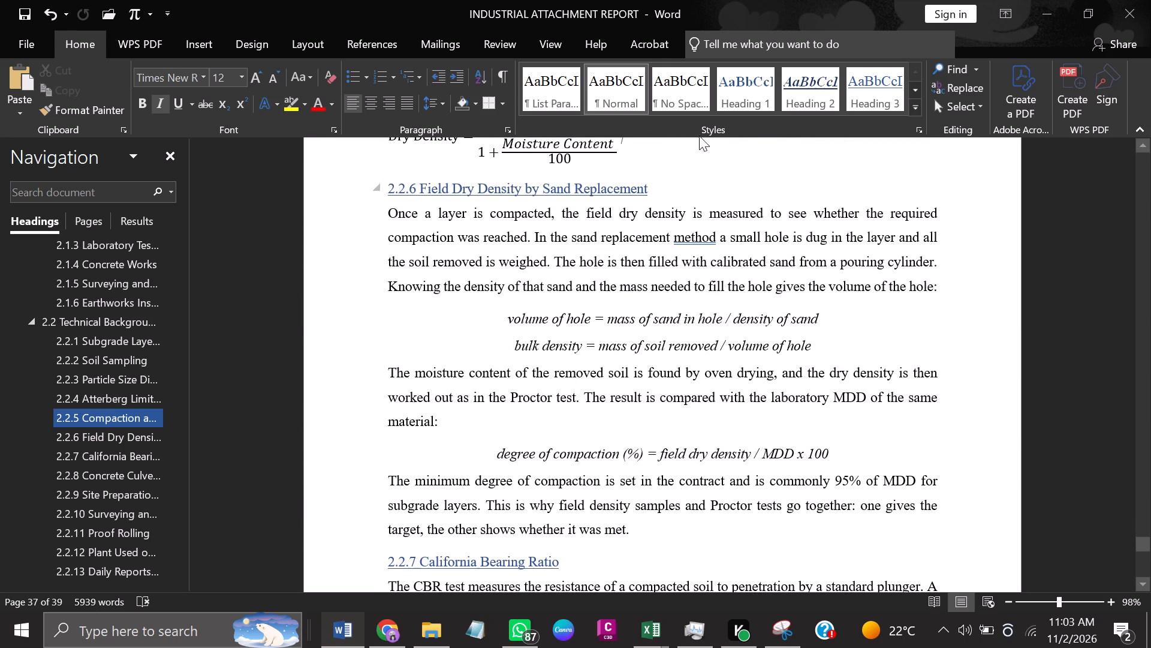
click(740, 192)
click(694, 200)
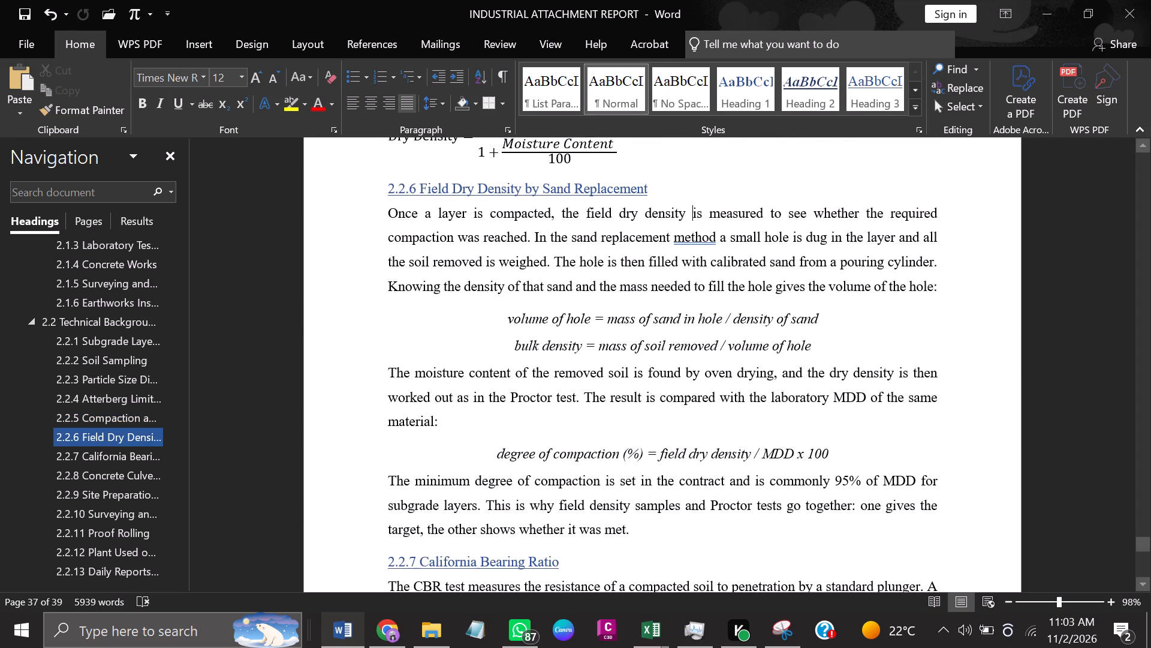
click(452, 230)
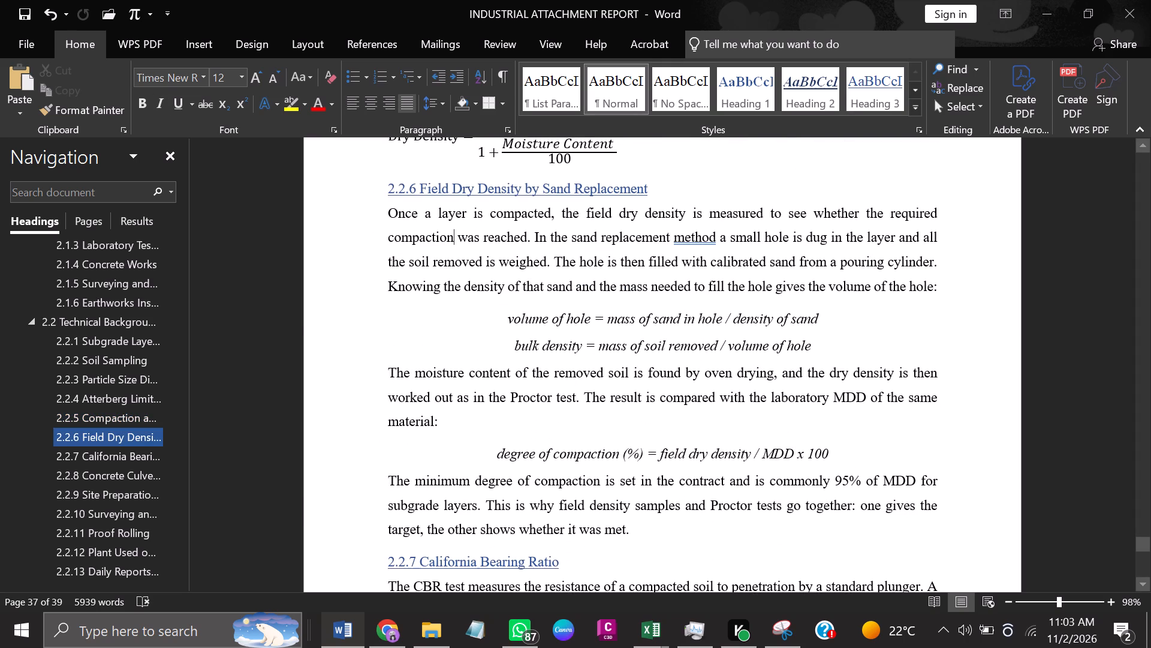